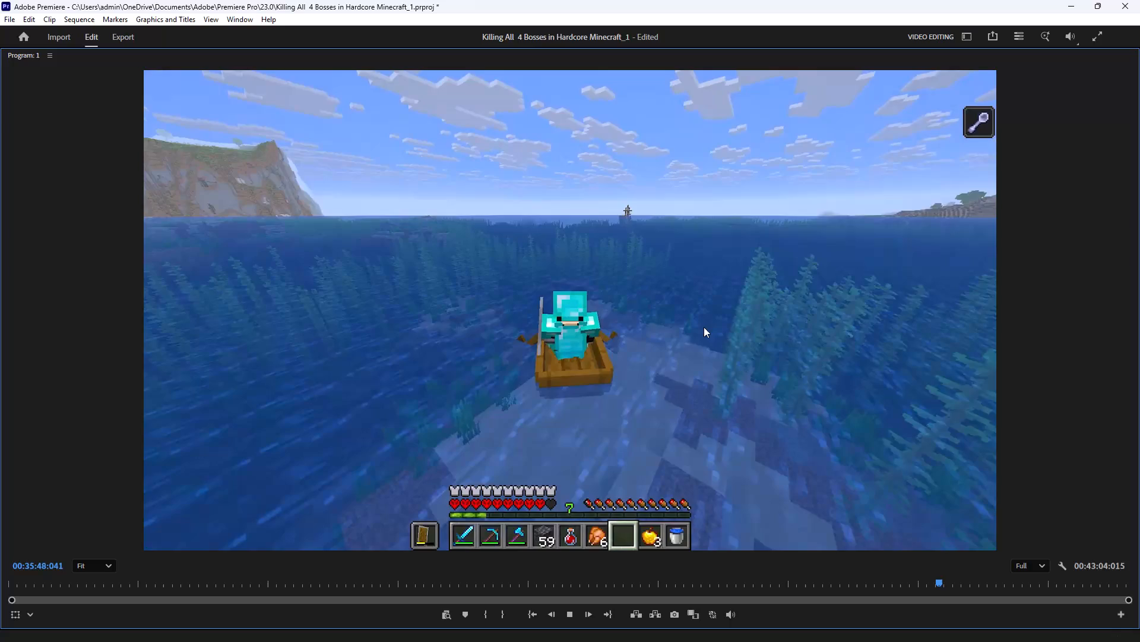
Play back the sequence from about 35:45 to review the cut from the ocean boat scene to the Minecraft title menu.
{"action": "key", "text": "space"}
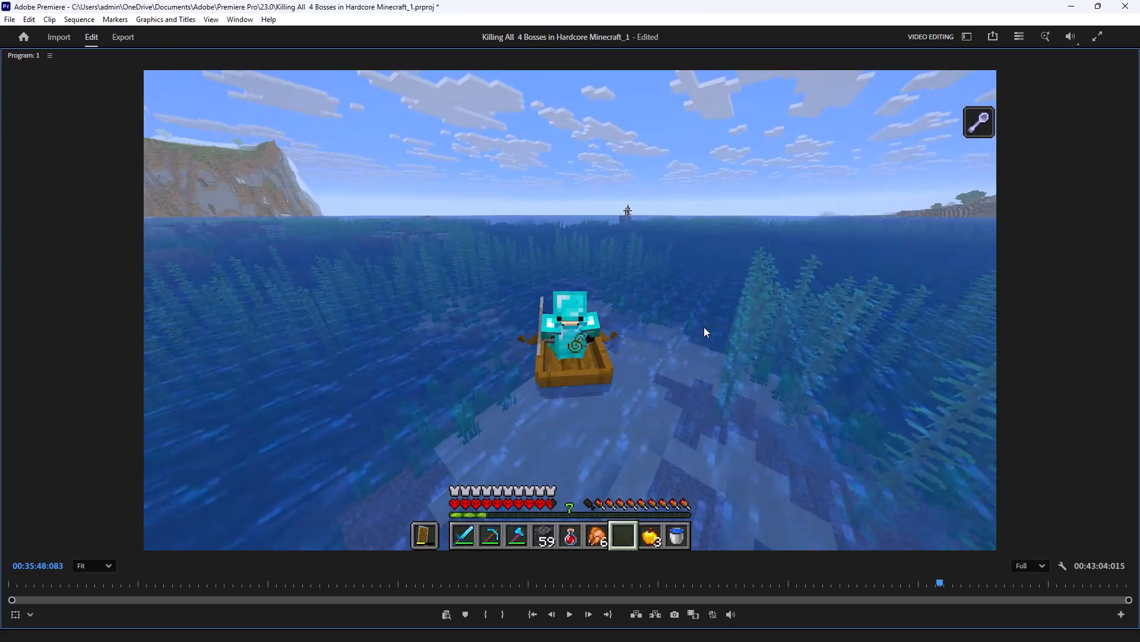
{"action": "key", "text": "space"}
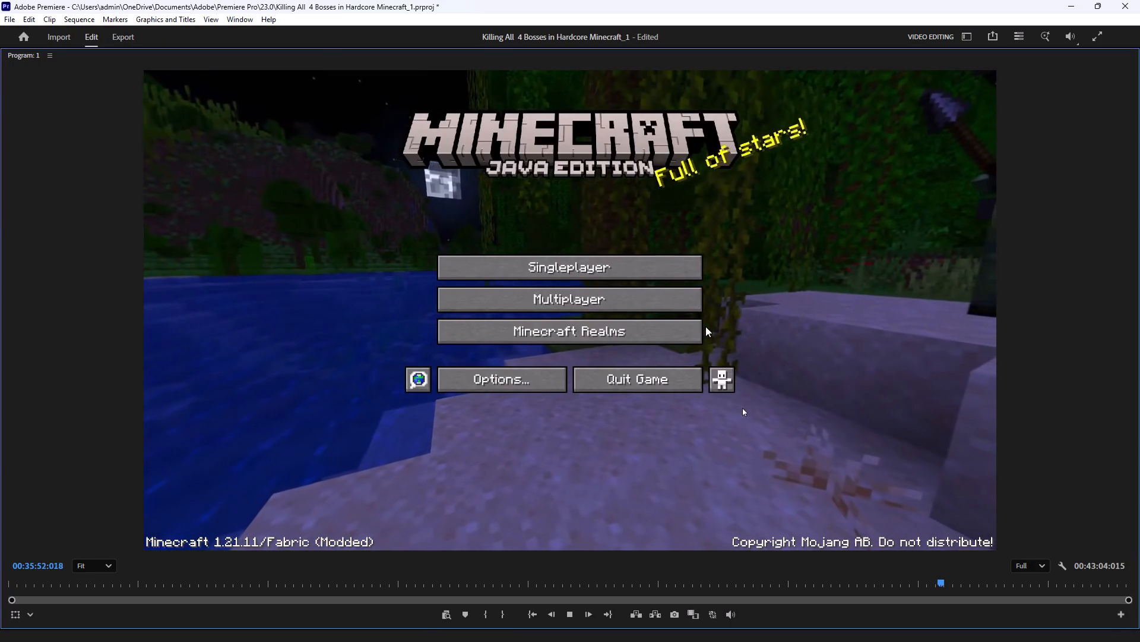
{"action": "left_click", "coordinate": [705, 326]}
{"action": "key", "text": "grave"}
{"action": "key", "text": "space"}
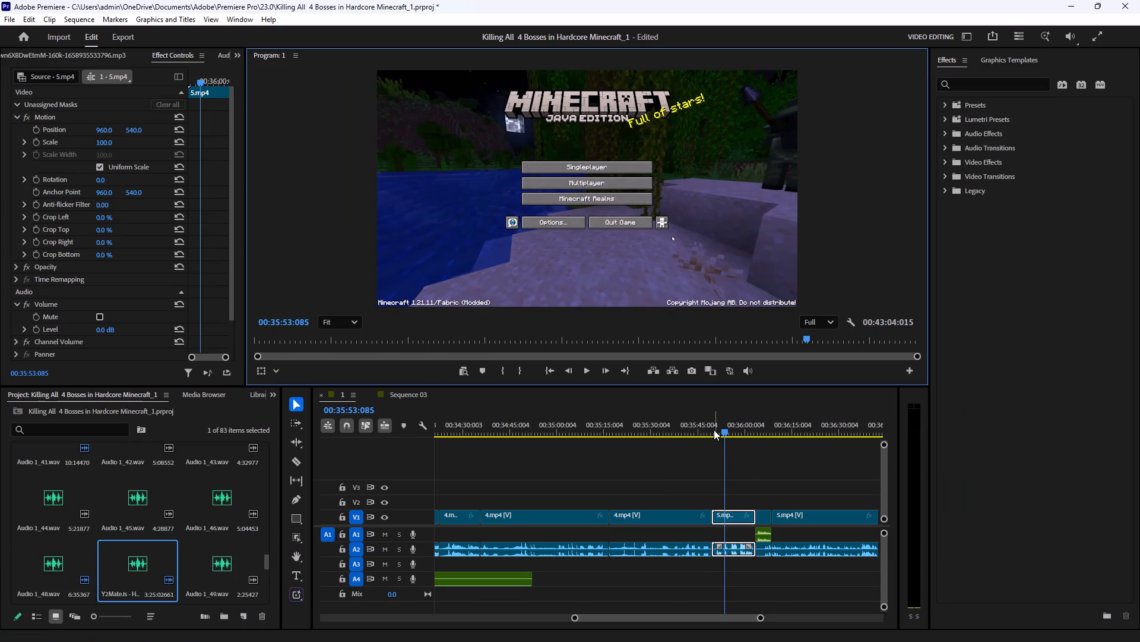
{"action": "left_click_drag", "start_coordinate": [711, 429], "coordinate": [699, 444]}
{"action": "left_click", "coordinate": [863, 489]}
{"action": "left_click", "coordinate": [559, 187]}
{"action": "key", "text": "grave"}
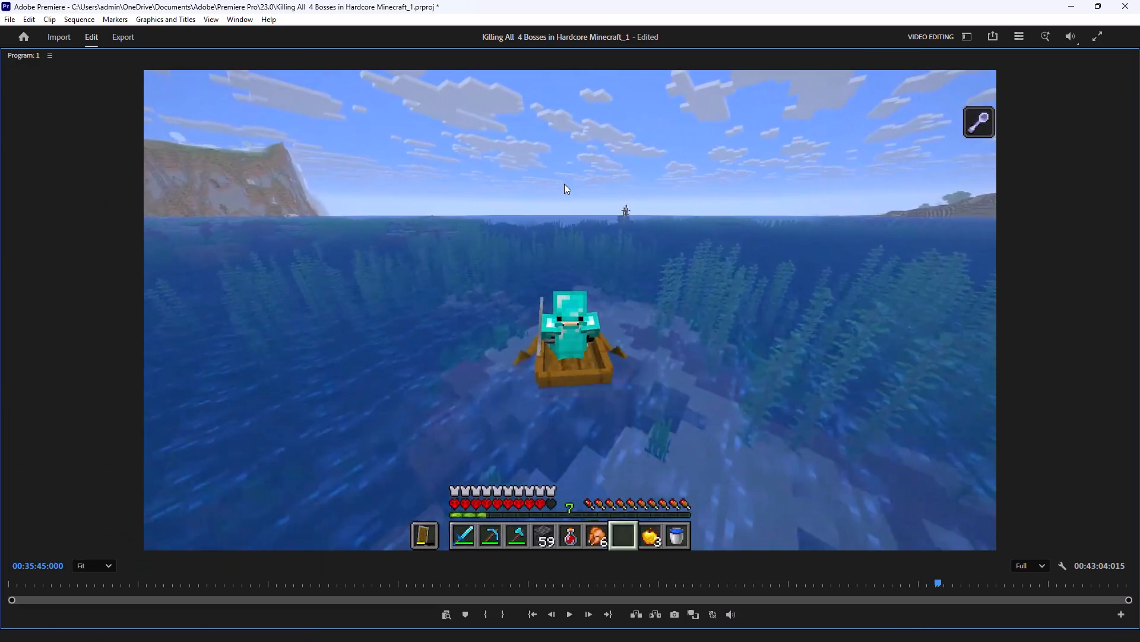
{"action": "key", "text": "space"}
{"action": "key", "text": "grave"}
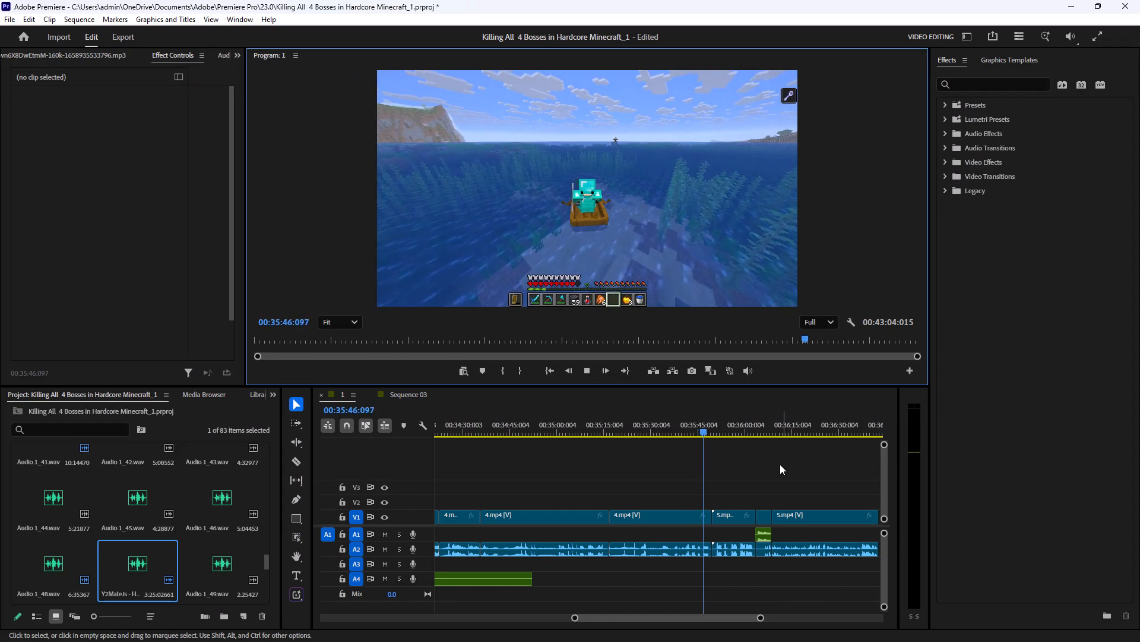
{"action": "left_click", "coordinate": [584, 364]}
{"action": "left_click", "coordinate": [584, 364]}
{"action": "left_click", "coordinate": [584, 364]}
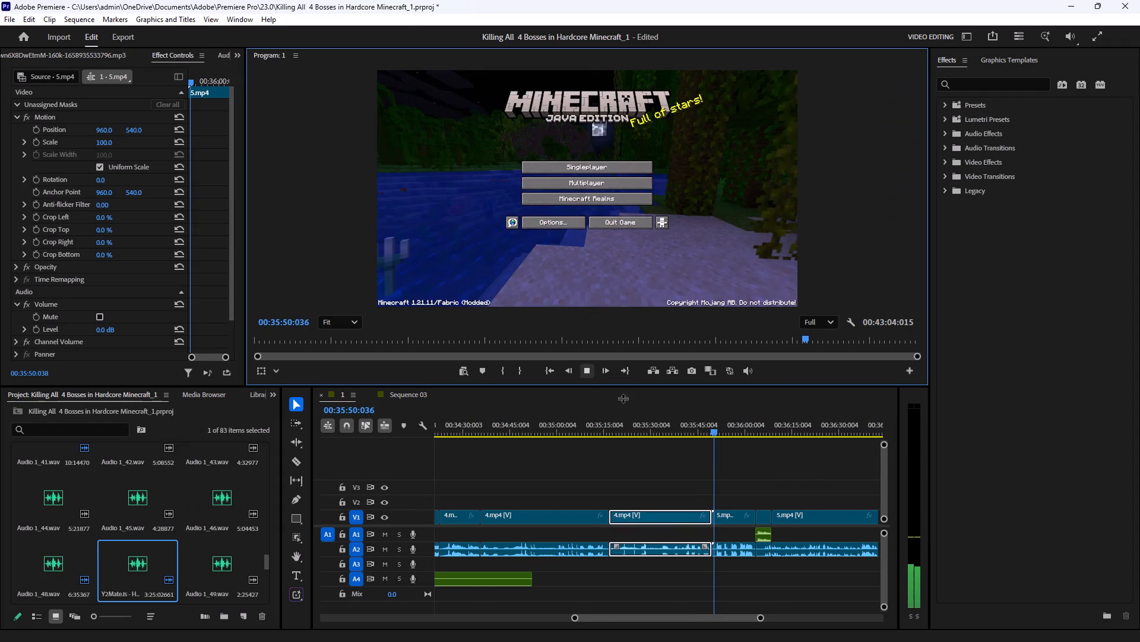
Delete the short 5.mp4 title-menu clip with its audio after the boat scene and close the gap left behind.
{"action": "left_click_drag", "start_coordinate": [740, 481], "coordinate": [724, 565]}
{"action": "key", "text": "BackSpace"}
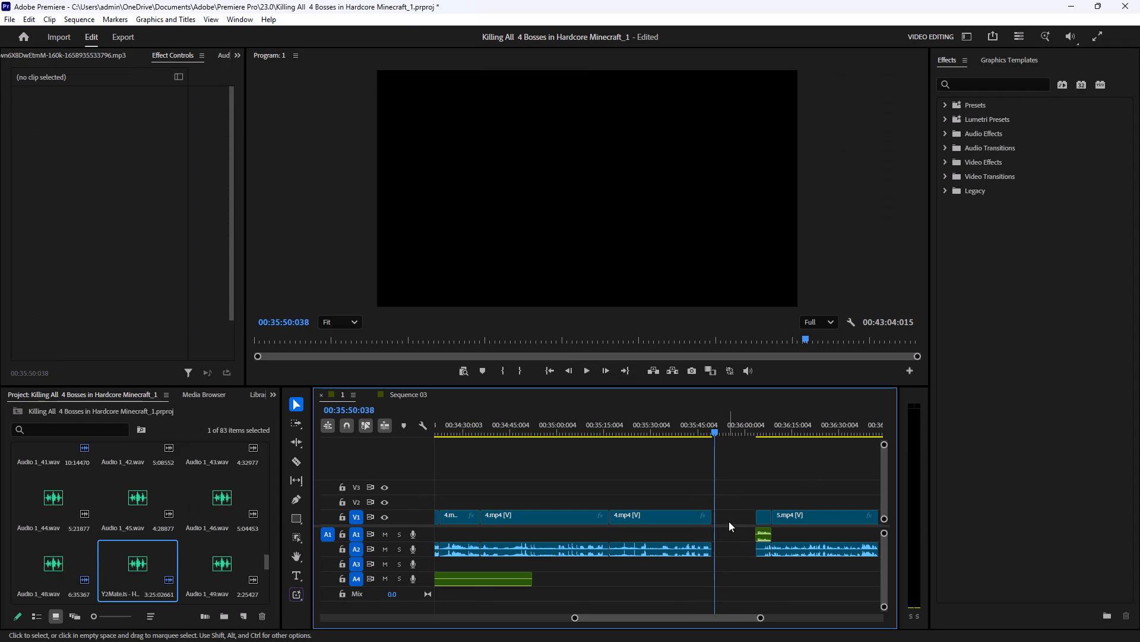
{"action": "left_click", "coordinate": [729, 521]}
{"action": "key", "text": "BackSpace"}
Play back the sequence from about 35:46 to 35:59 to check the new join and the villager trading footage.
{"action": "left_click", "coordinate": [705, 429]}
{"action": "left_click", "coordinate": [754, 480]}
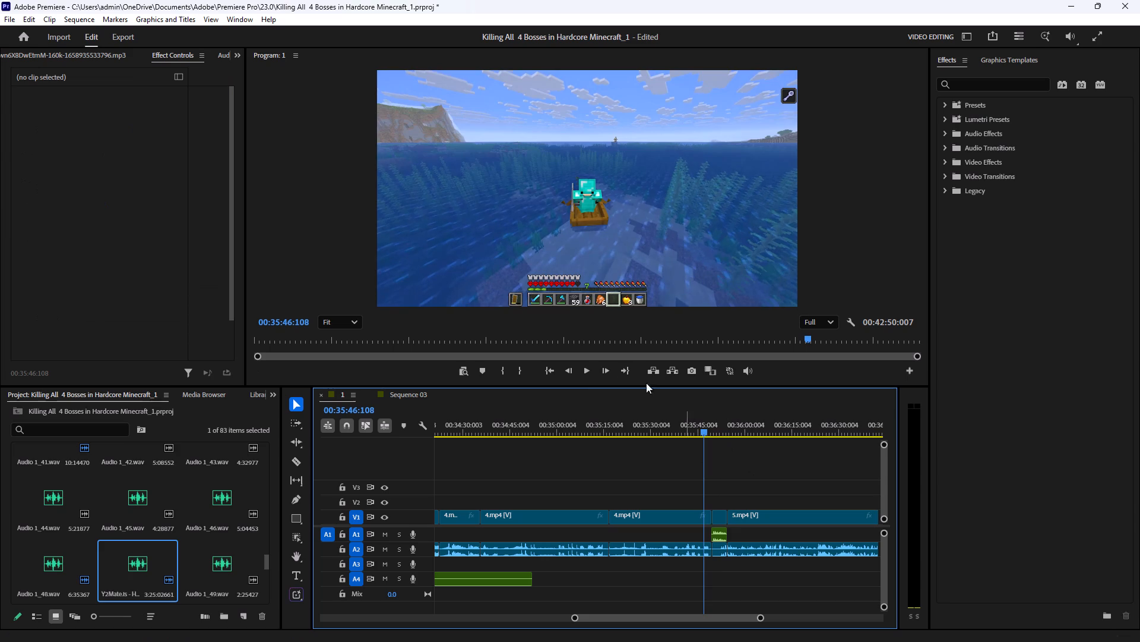
{"action": "left_click", "coordinate": [590, 376]}
{"action": "left_click", "coordinate": [767, 455]}
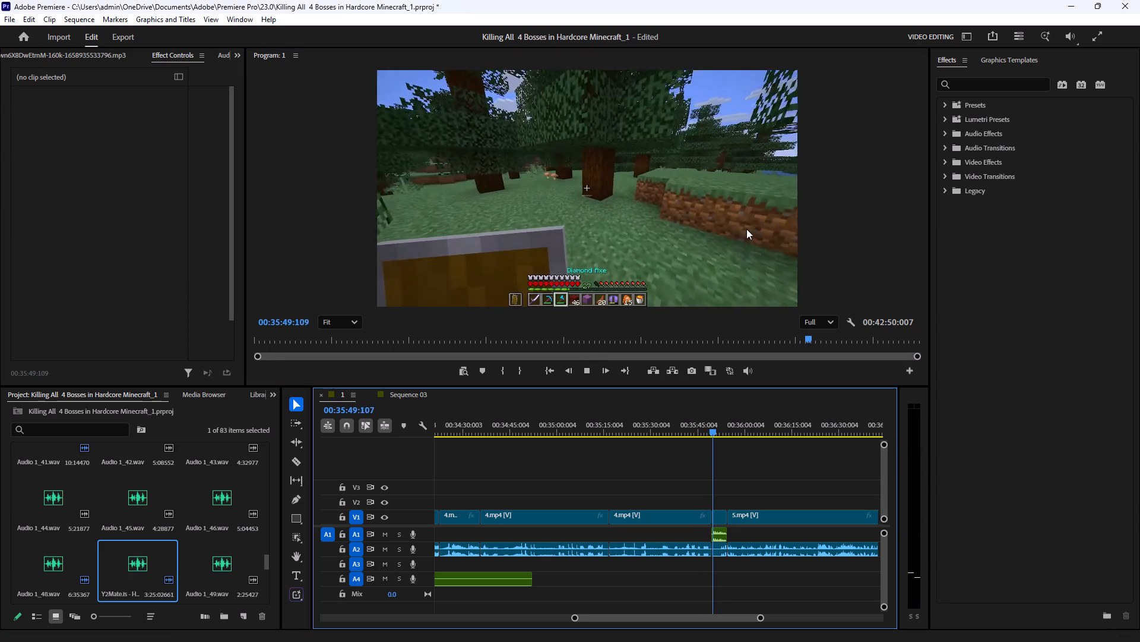
{"action": "left_click", "coordinate": [762, 453]}
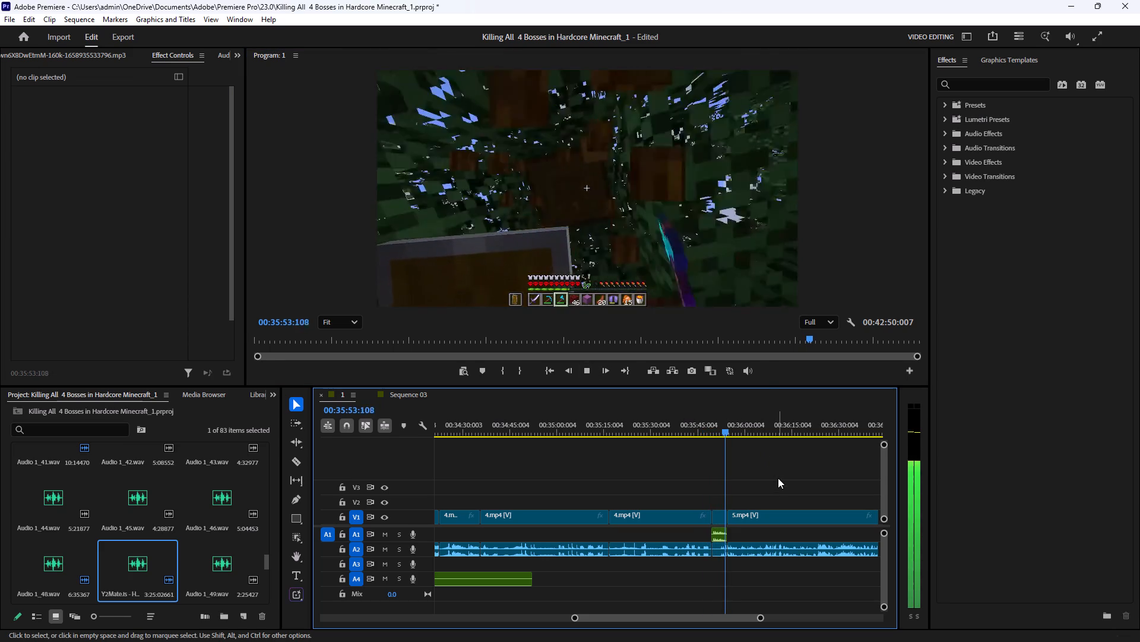
{"action": "left_click", "coordinate": [778, 478]}
{"action": "left_click", "coordinate": [603, 218]}
{"action": "key", "text": "grave"}
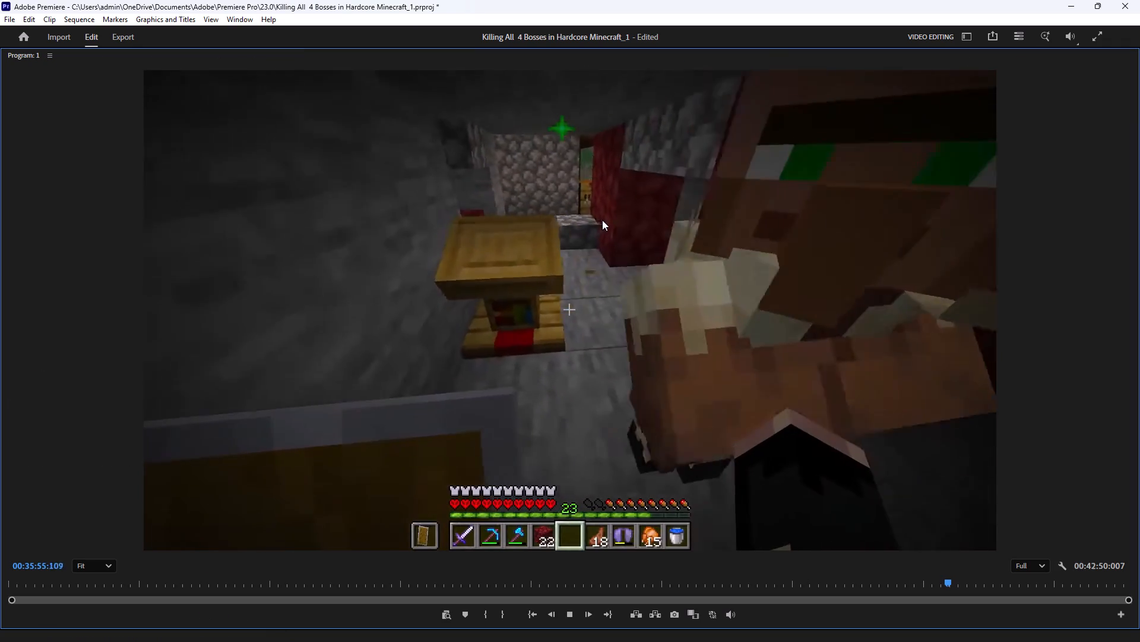
{"action": "key", "text": "grave"}
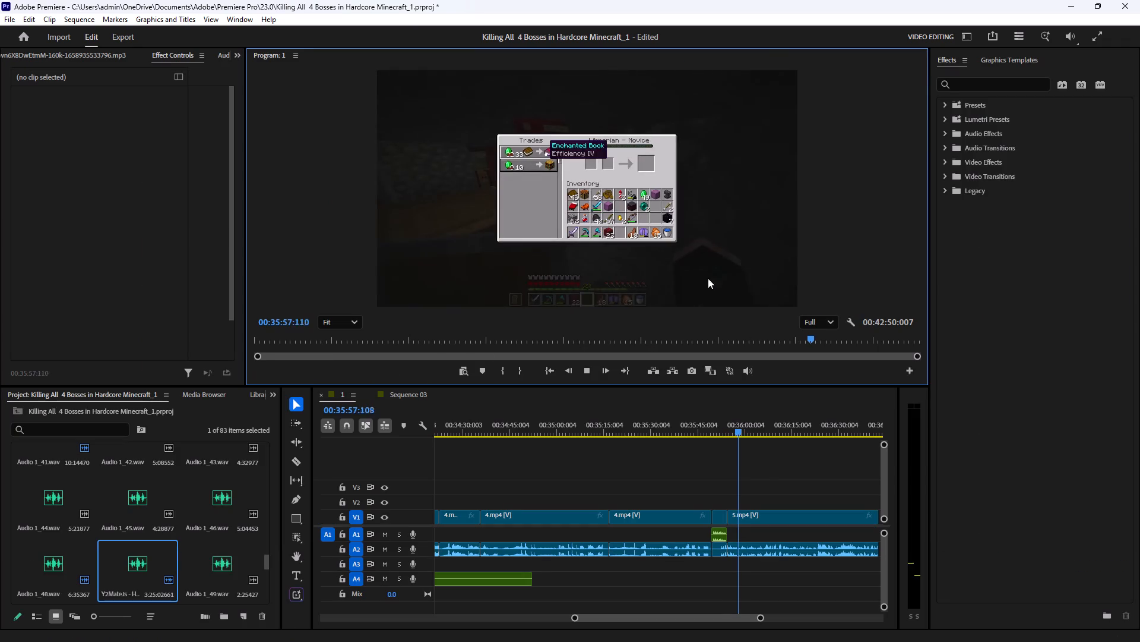
{"action": "key", "text": "space"}
{"action": "key", "text": "space"}
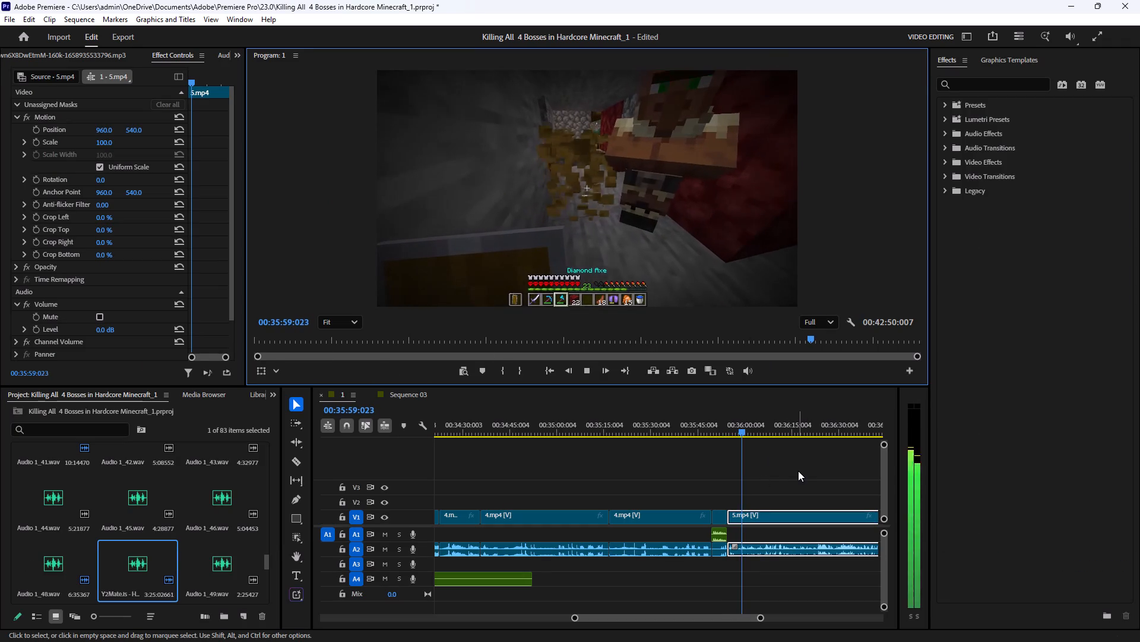
{"action": "key", "text": "space"}
{"action": "left_click", "coordinate": [798, 471]}
Look through the project's media, then switch to File Explorer and open the Grinding music_happy folder.
{"action": "scroll", "coordinate": [167, 522], "scroll_direction": "down", "scroll_amount": 5}
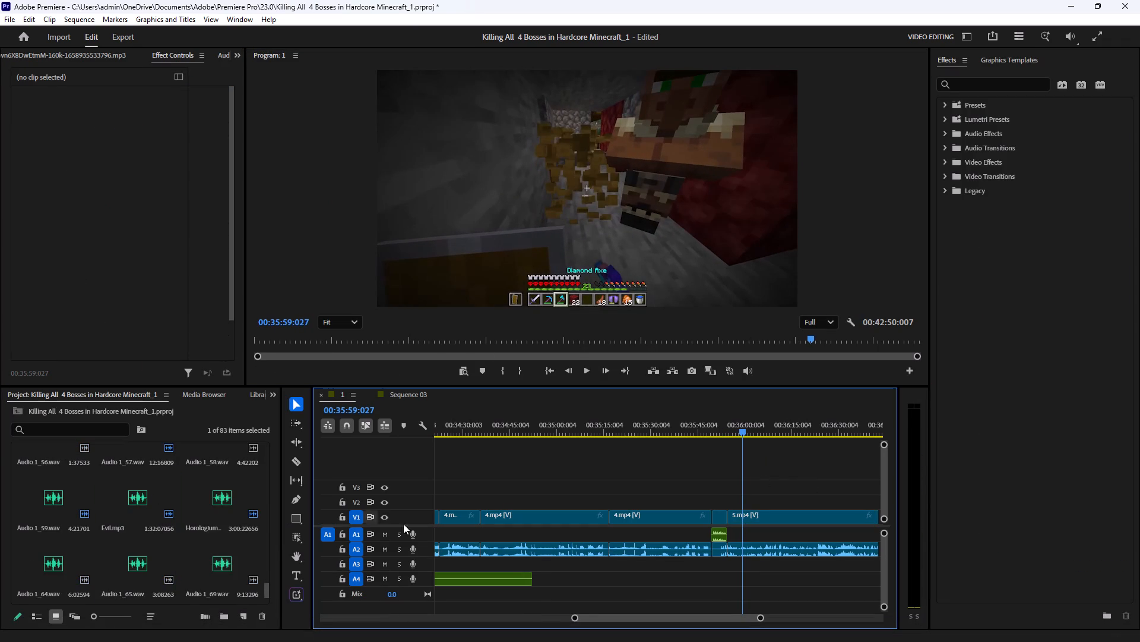
{"action": "scroll", "coordinate": [105, 512], "scroll_direction": "down", "scroll_amount": 7}
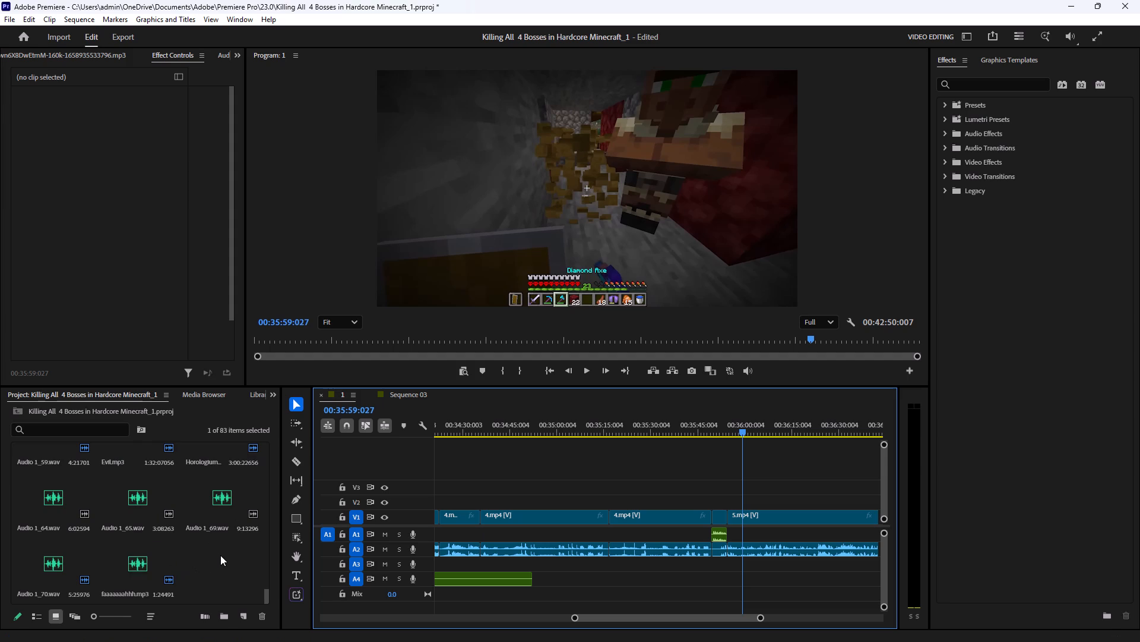
{"action": "scroll", "coordinate": [217, 554], "scroll_direction": "up", "scroll_amount": 11}
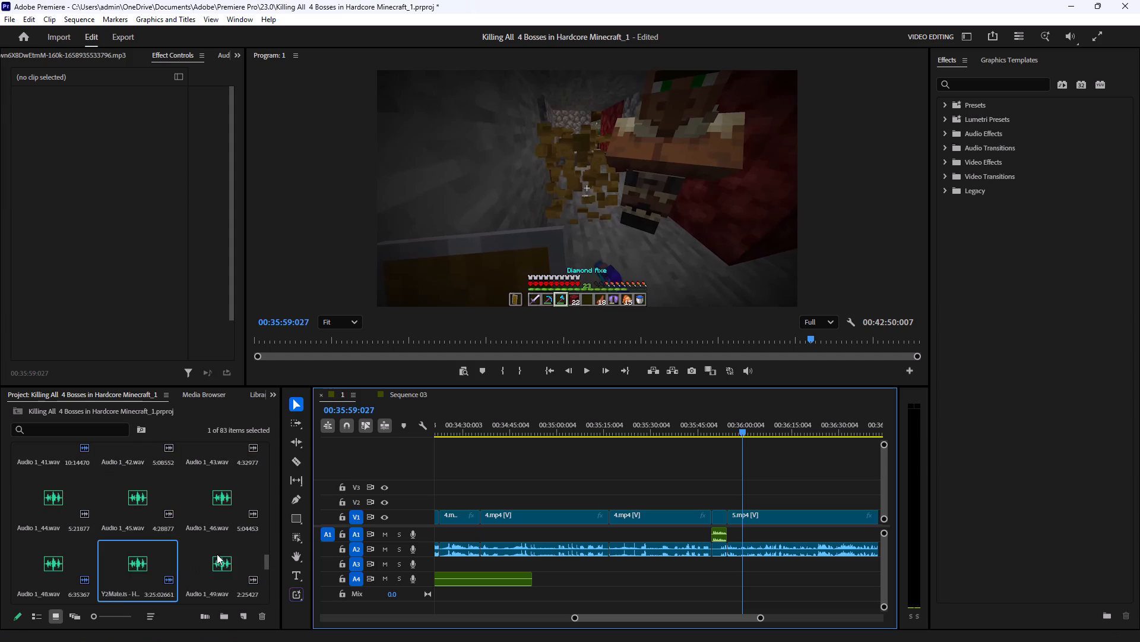
{"action": "scroll", "coordinate": [217, 554], "scroll_direction": "up", "scroll_amount": 19}
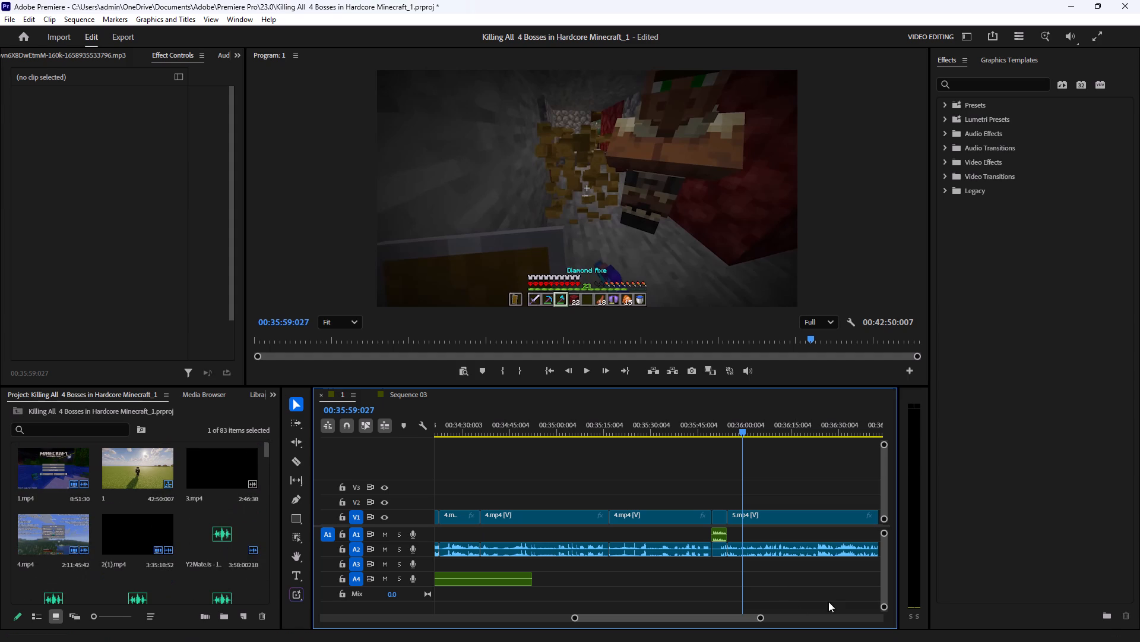
{"action": "left_click", "coordinate": [574, 624]}
{"action": "left_click", "coordinate": [392, 418]}
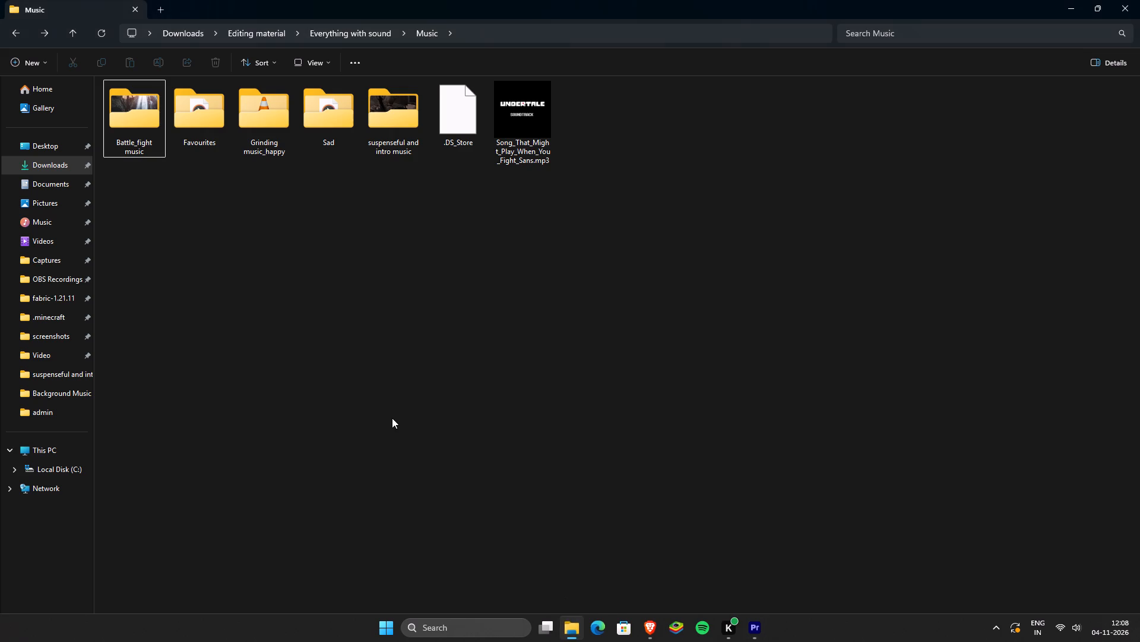
{"action": "double_click", "coordinate": [280, 134]}
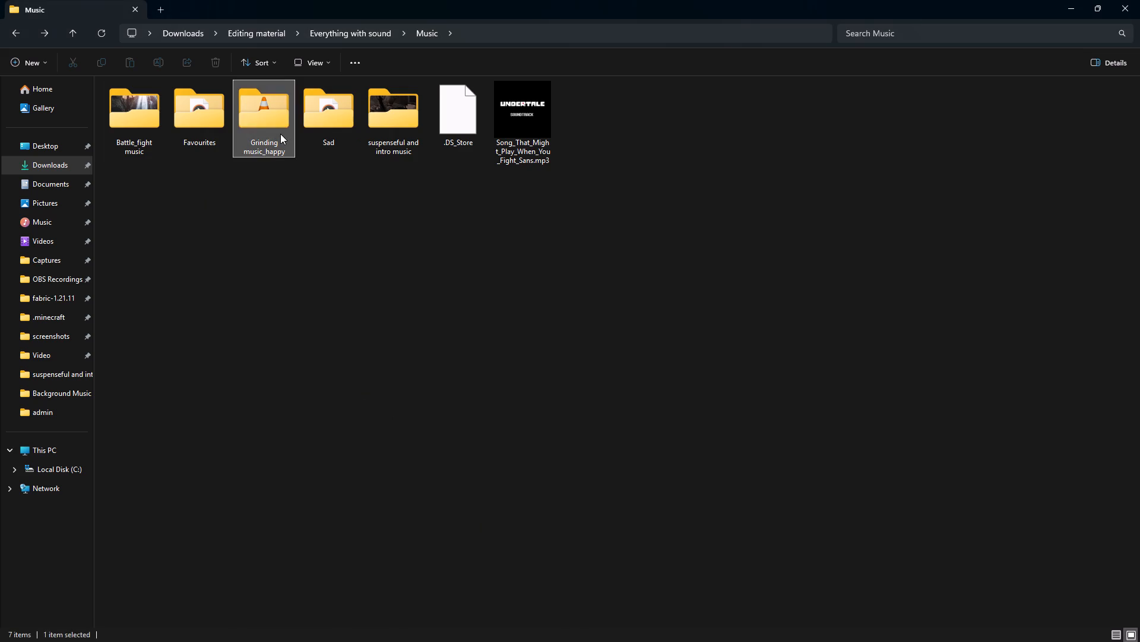
{"action": "left_click", "coordinate": [534, 351]}
Audition 8_bit_sheriff_1, Agile Accelerando (Tumble) and Through the Prism, skipping ahead in each track.
{"action": "double_click", "coordinate": [204, 122]}
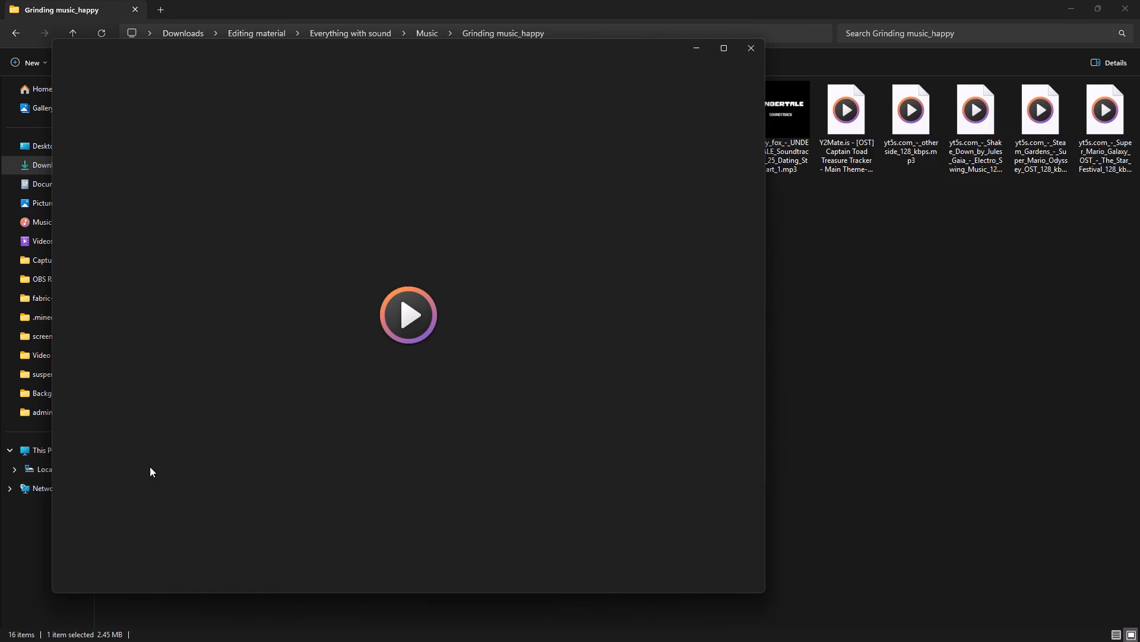
{"action": "left_click_drag", "start_coordinate": [140, 536], "coordinate": [182, 531]}
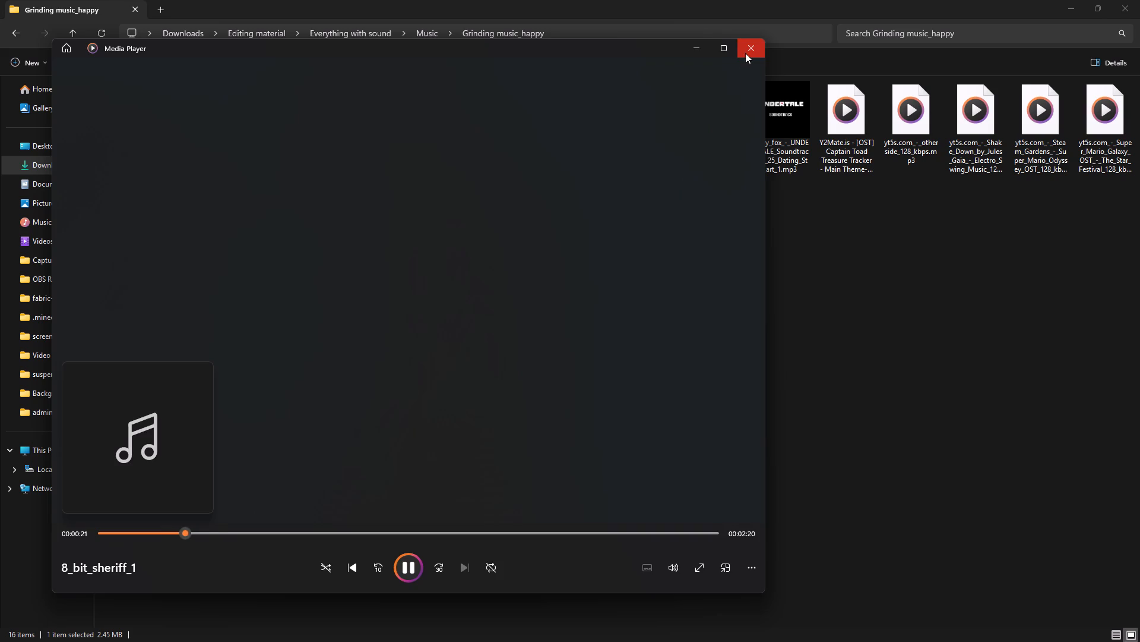
{"action": "left_click", "coordinate": [748, 51]}
{"action": "double_click", "coordinate": [261, 127]}
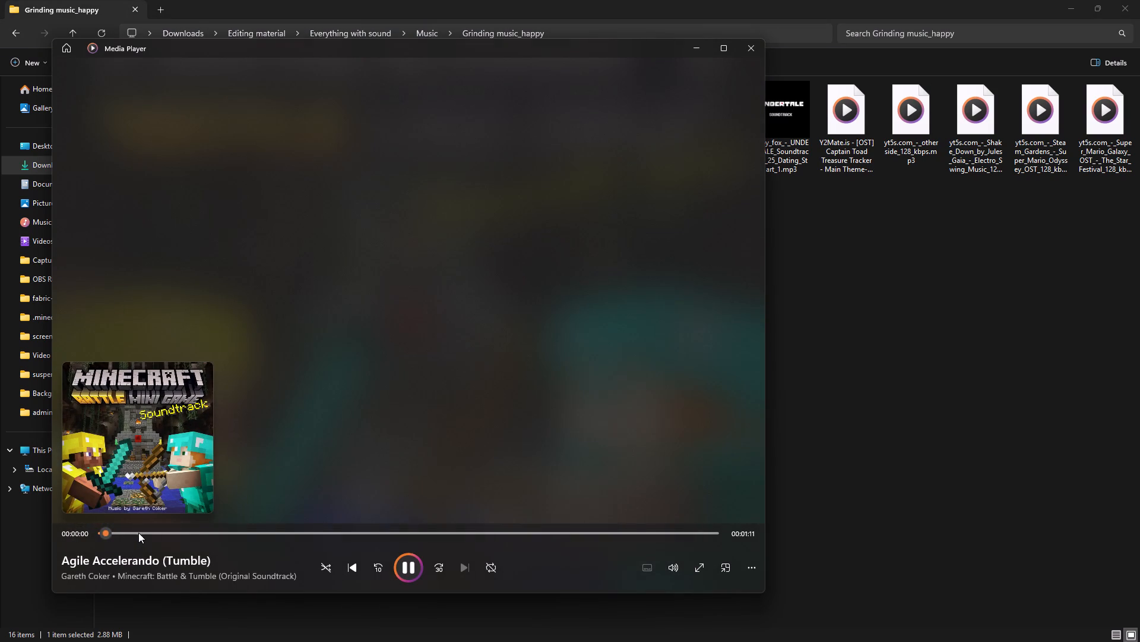
{"action": "left_click_drag", "start_coordinate": [142, 532], "coordinate": [196, 530]}
{"action": "left_click", "coordinate": [744, 57]}
{"action": "double_click", "coordinate": [335, 144]}
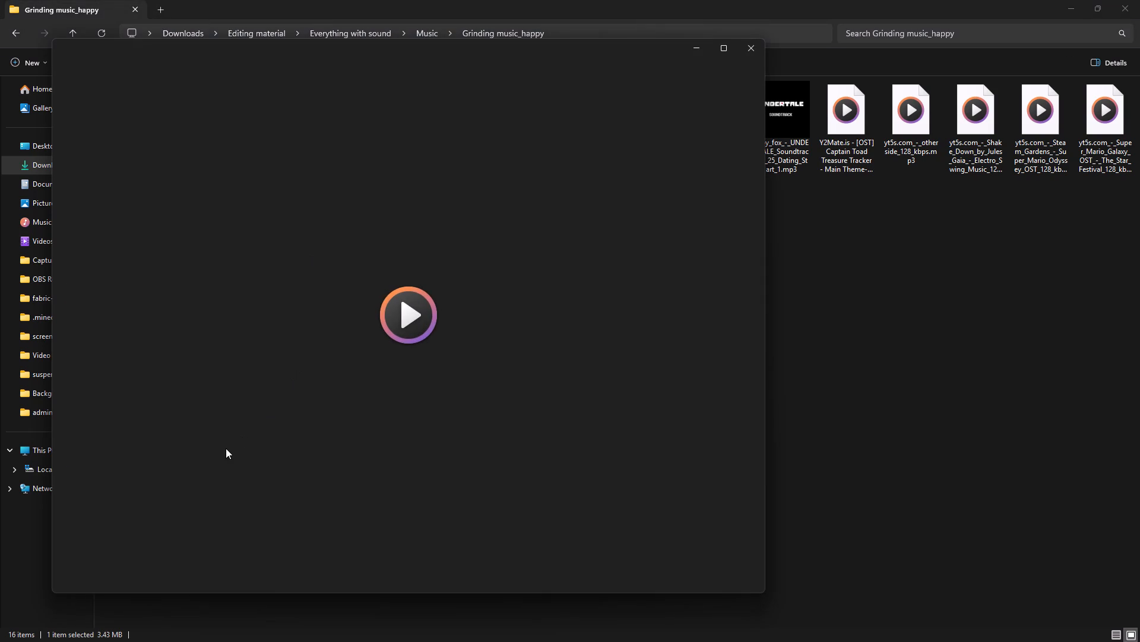
{"action": "left_click", "coordinate": [137, 530]}
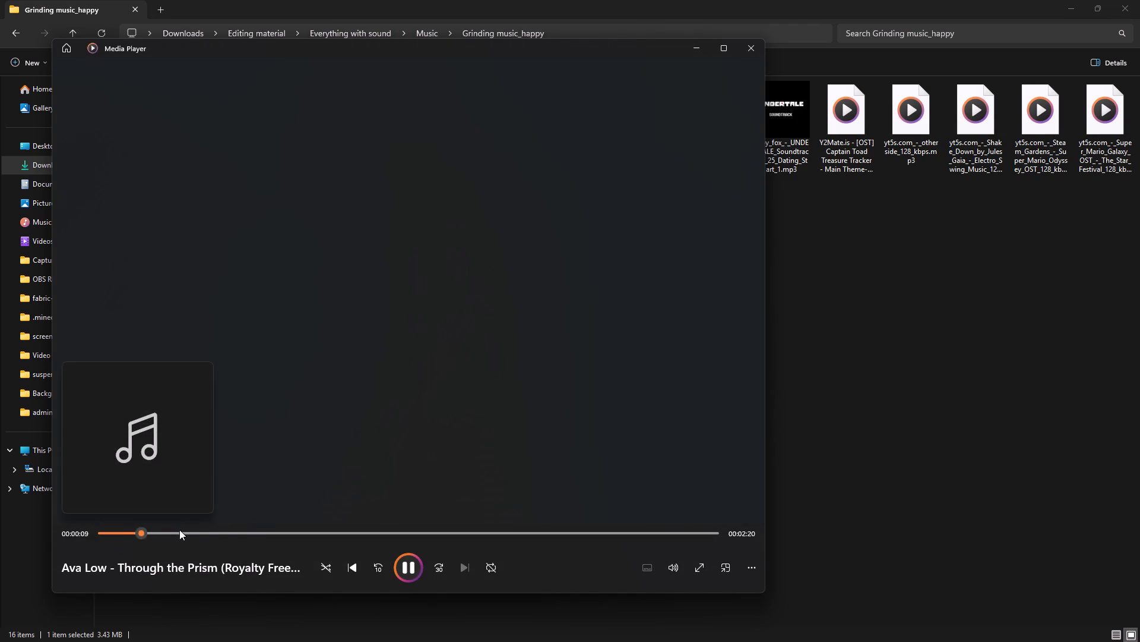
{"action": "left_click", "coordinate": [179, 530]}
{"action": "left_click", "coordinate": [255, 528]}
{"action": "left_click", "coordinate": [744, 46]}
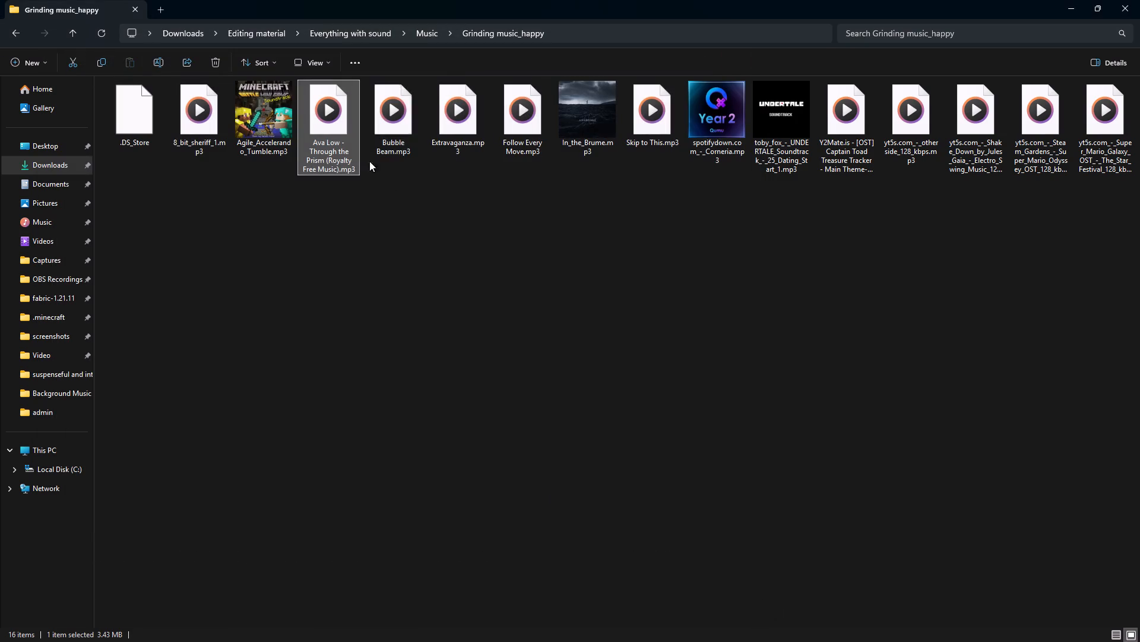
Audition Bubble Beam, Extravaganza and Follow Every Move from the same folder, skipping ahead in each track.
{"action": "double_click", "coordinate": [392, 148]}
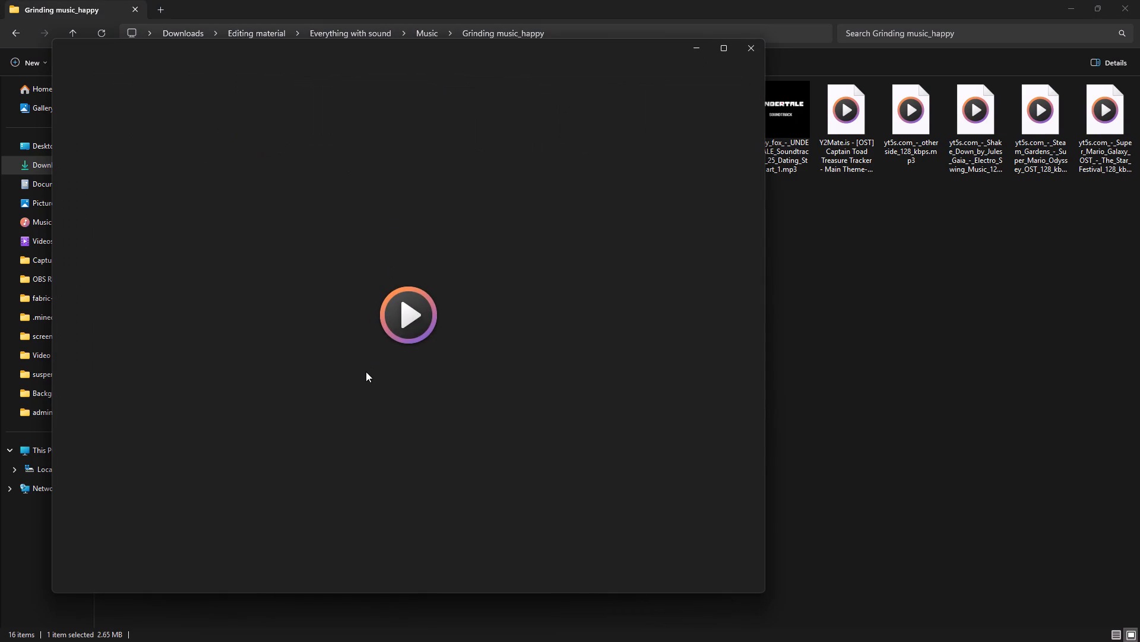
{"action": "left_click", "coordinate": [145, 532]}
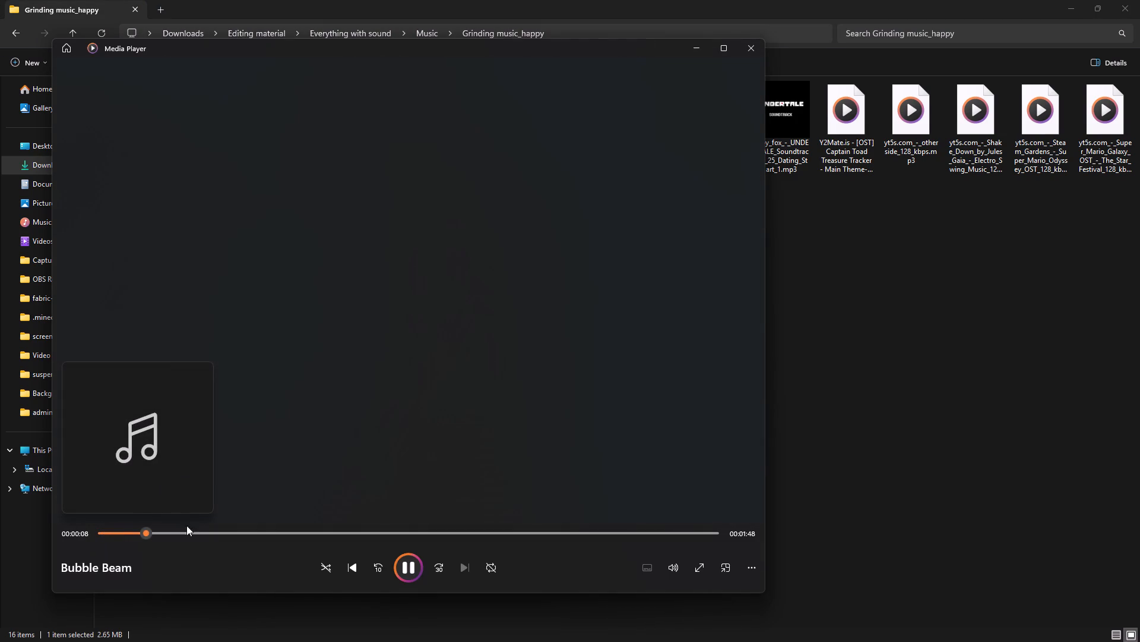
{"action": "left_click", "coordinate": [758, 56]}
{"action": "double_click", "coordinate": [452, 122]}
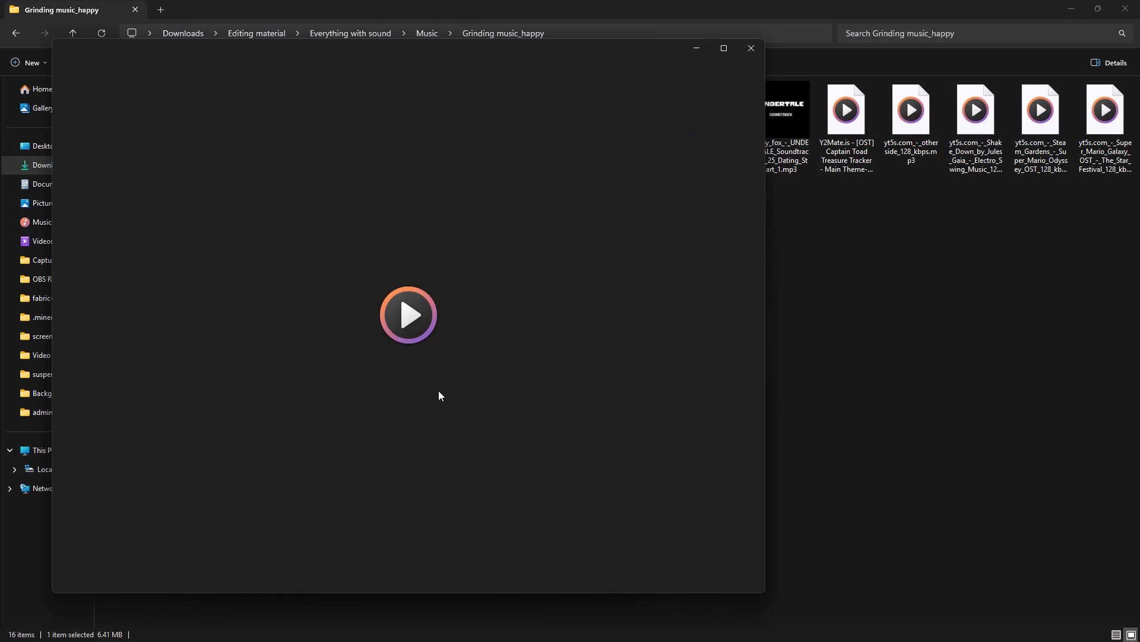
{"action": "left_click", "coordinate": [166, 537]}
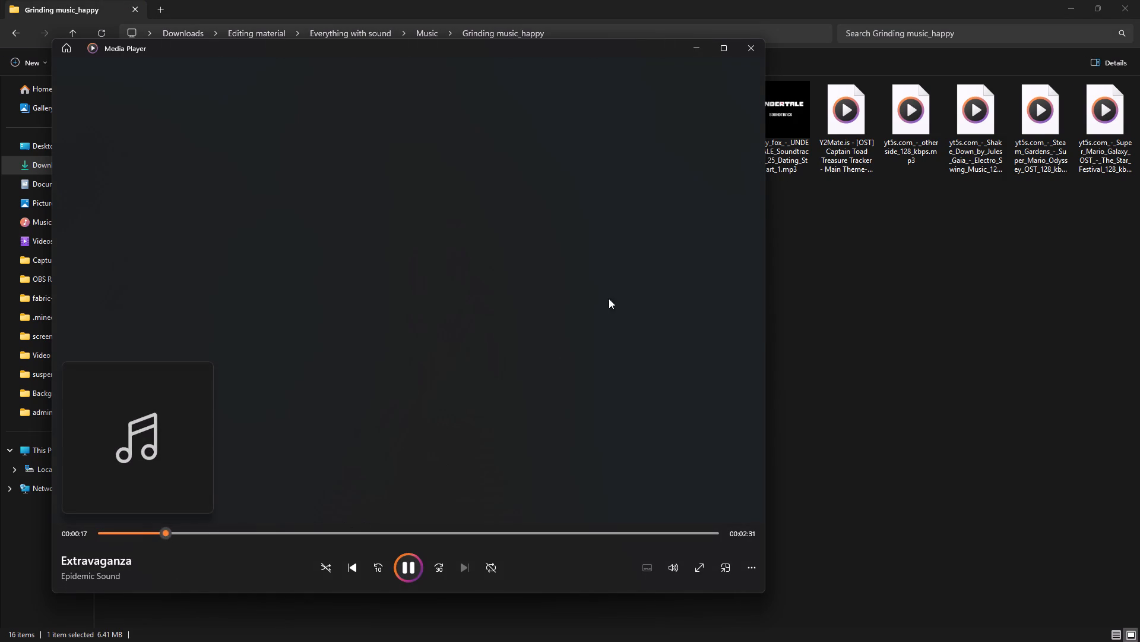
{"action": "left_click", "coordinate": [752, 48]}
{"action": "left_click", "coordinate": [759, 408]}
{"action": "double_click", "coordinate": [522, 138]}
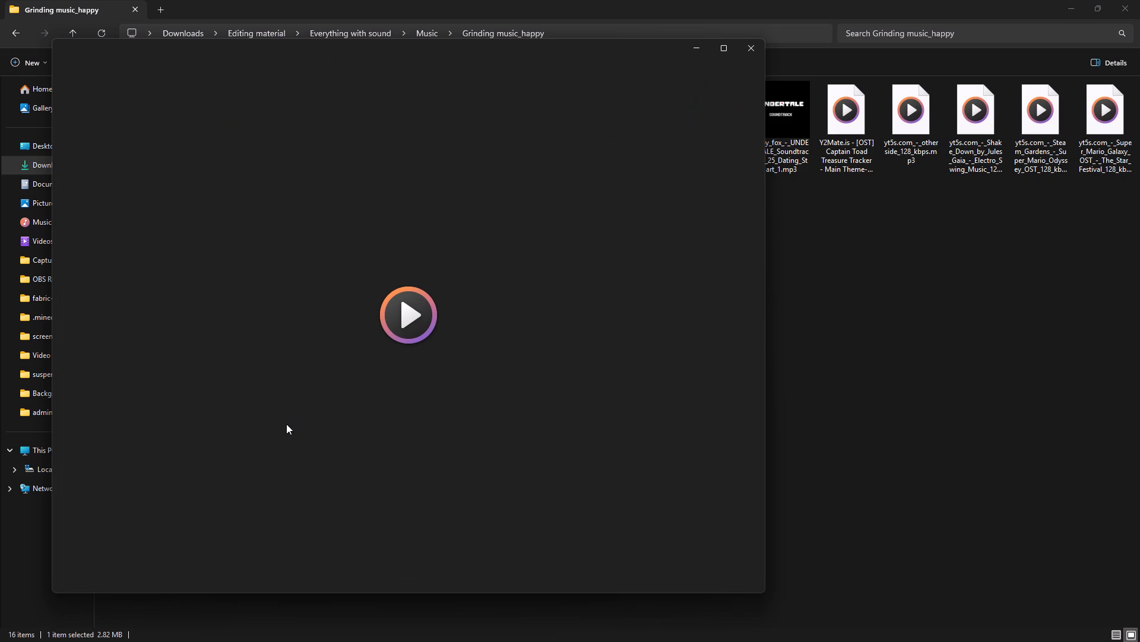
{"action": "left_click_drag", "start_coordinate": [143, 533], "coordinate": [156, 534]}
{"action": "left_click", "coordinate": [230, 535]}
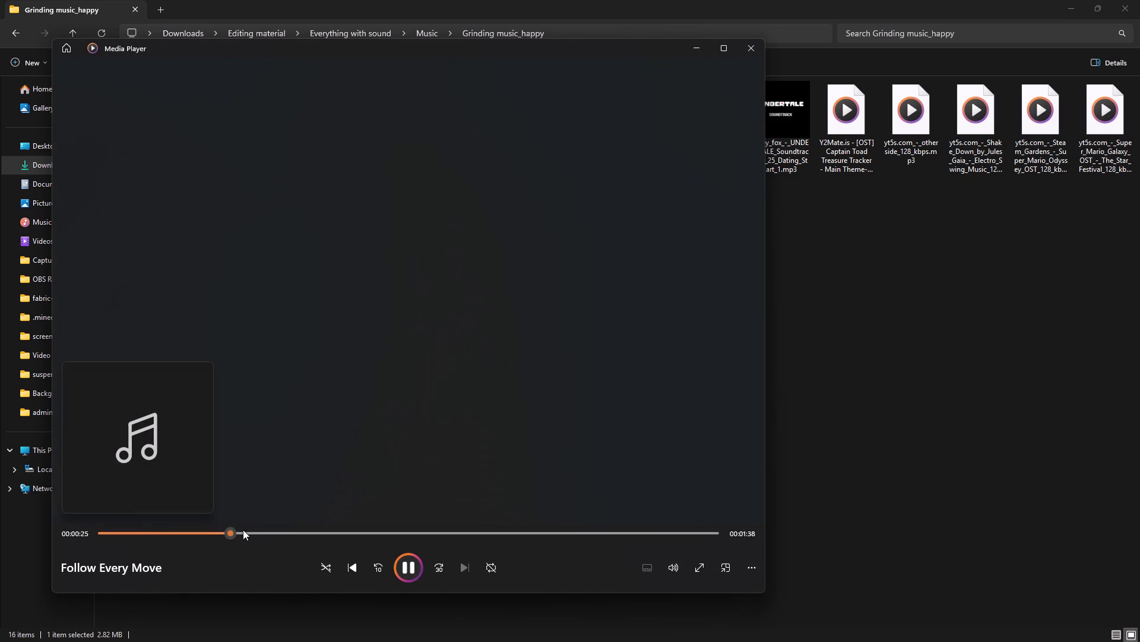
{"action": "left_click", "coordinate": [750, 50]}
Audition In the Brume, Skip to This and Corneria, skipping ahead in the first and last of these tracks.
{"action": "double_click", "coordinate": [603, 127]}
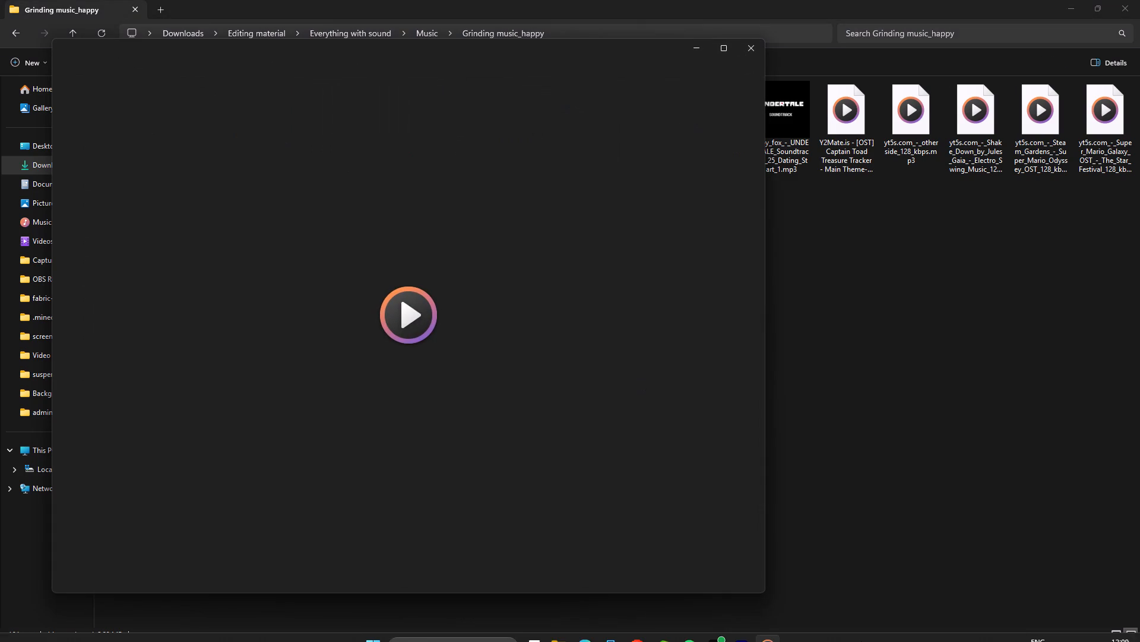
{"action": "left_click_drag", "start_coordinate": [160, 530], "coordinate": [167, 533]}
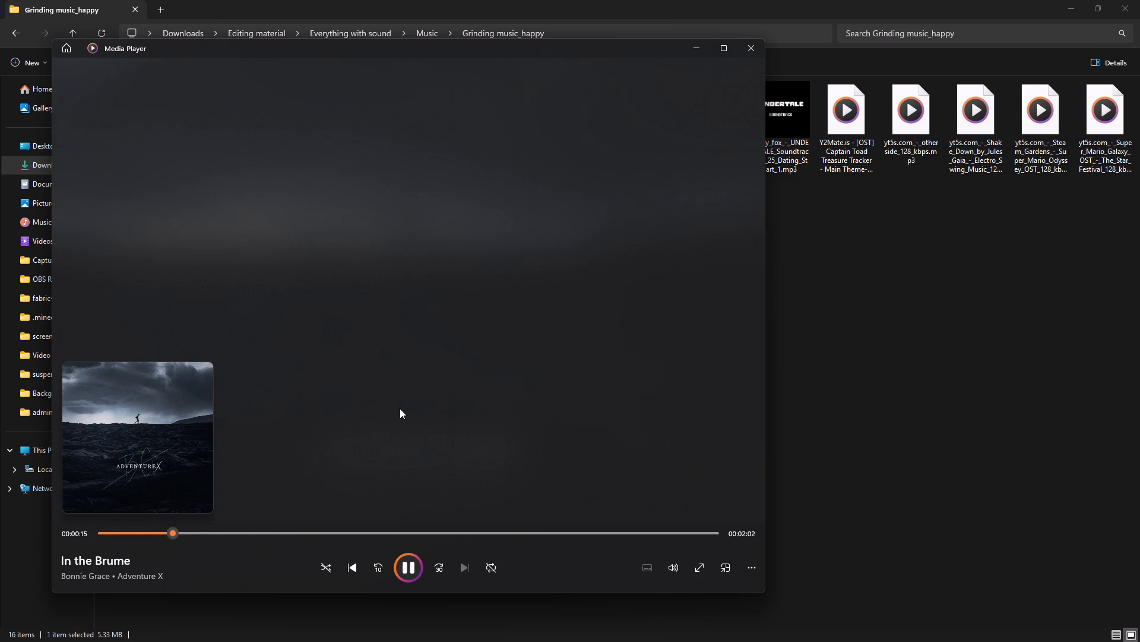
{"action": "left_click", "coordinate": [749, 46]}
{"action": "double_click", "coordinate": [643, 148]}
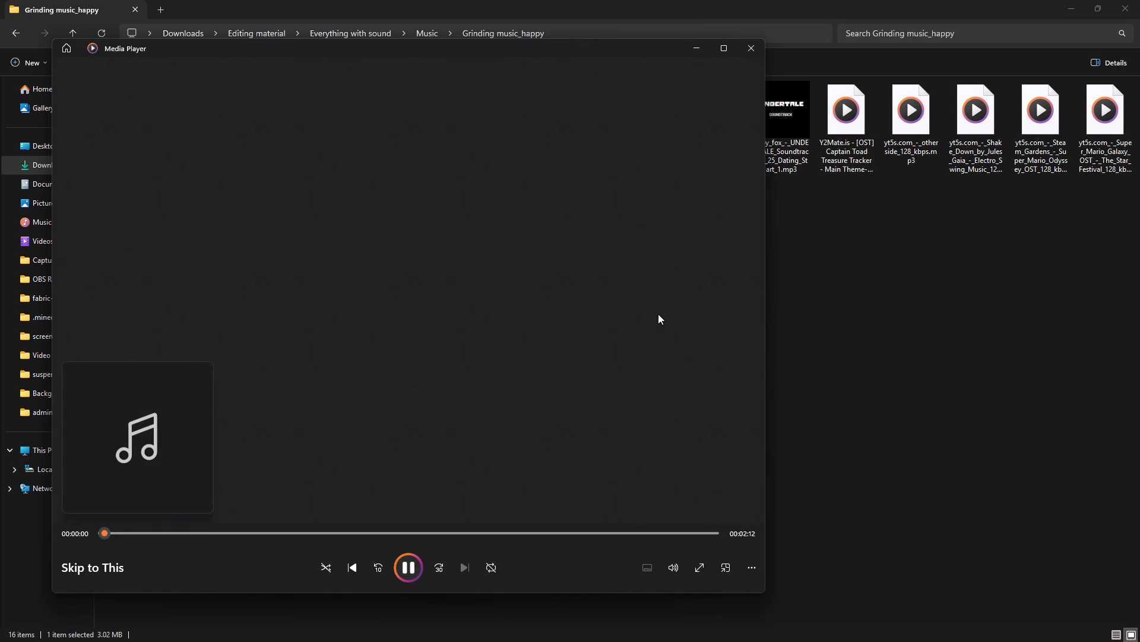
{"action": "left_click", "coordinate": [757, 46]}
{"action": "double_click", "coordinate": [724, 147]}
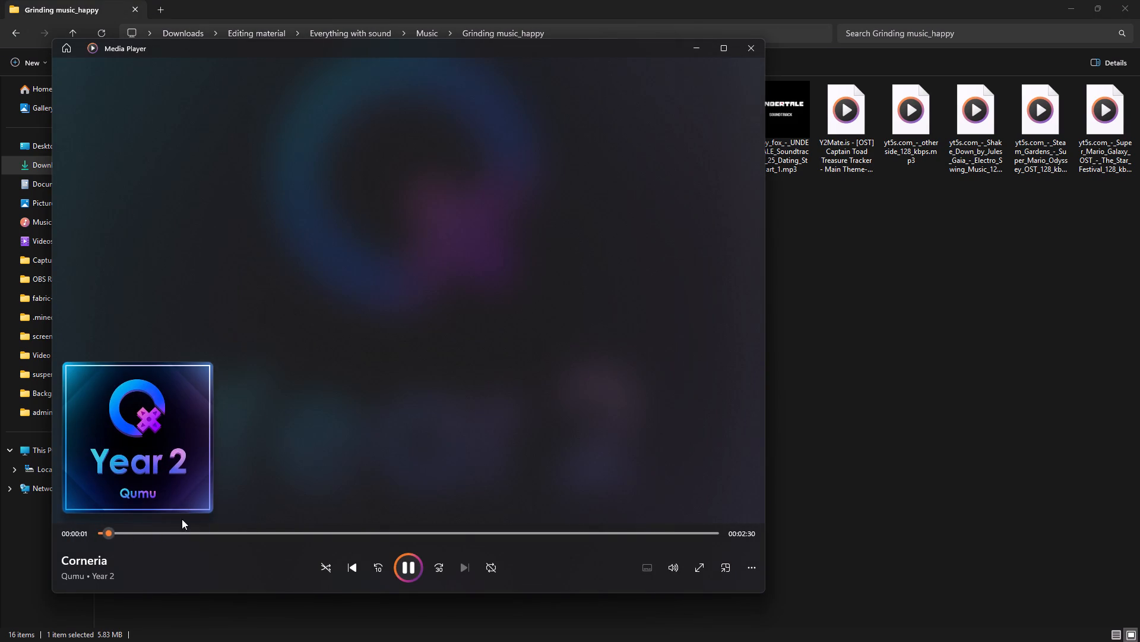
{"action": "left_click_drag", "start_coordinate": [170, 529], "coordinate": [182, 528]}
{"action": "left_click", "coordinate": [332, 532]}
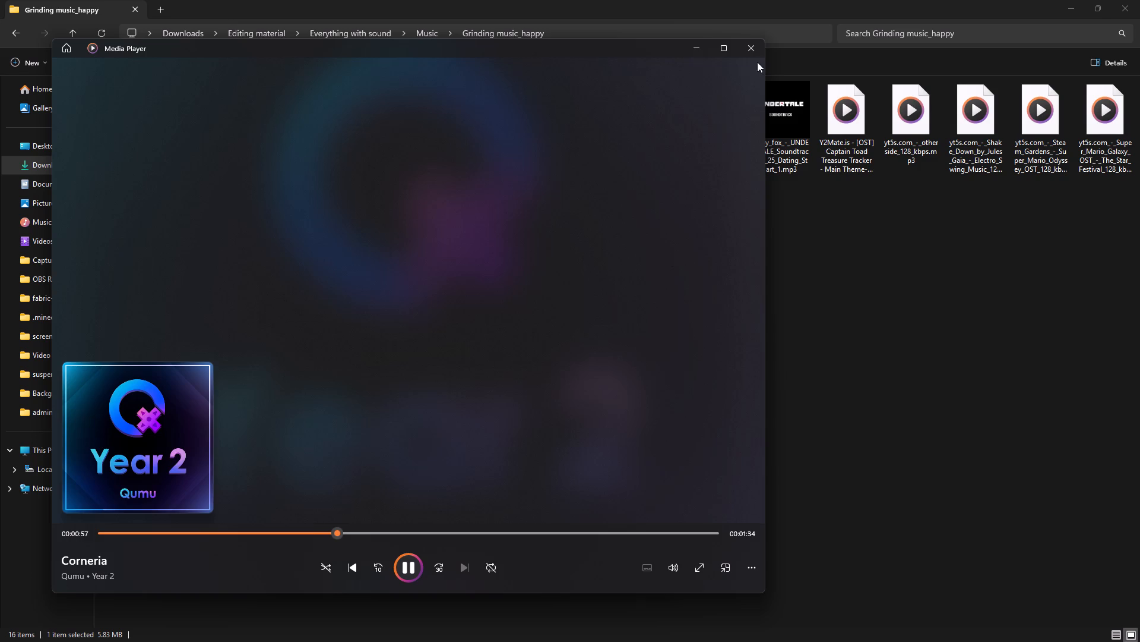
{"action": "left_click", "coordinate": [757, 44]}
Audition the Undertale track Dating Start!, skipping ahead in it, and the Captain Toad Treasure Tracker main theme.
{"action": "double_click", "coordinate": [771, 148]}
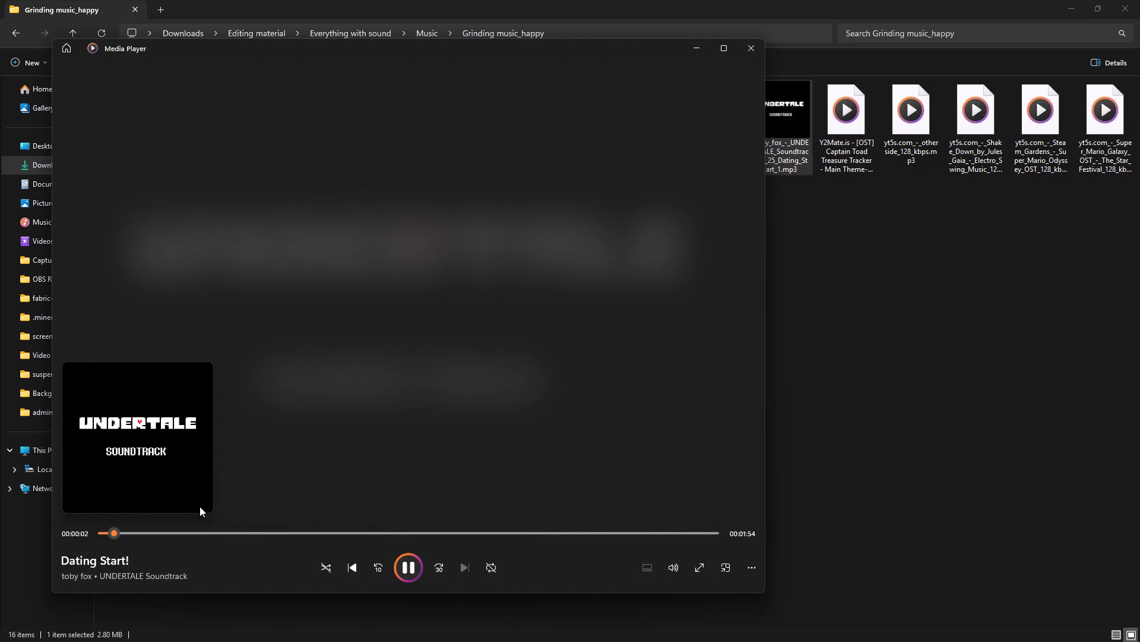
{"action": "left_click", "coordinate": [206, 536]}
{"action": "left_click", "coordinate": [346, 532]}
{"action": "left_click", "coordinate": [749, 49]}
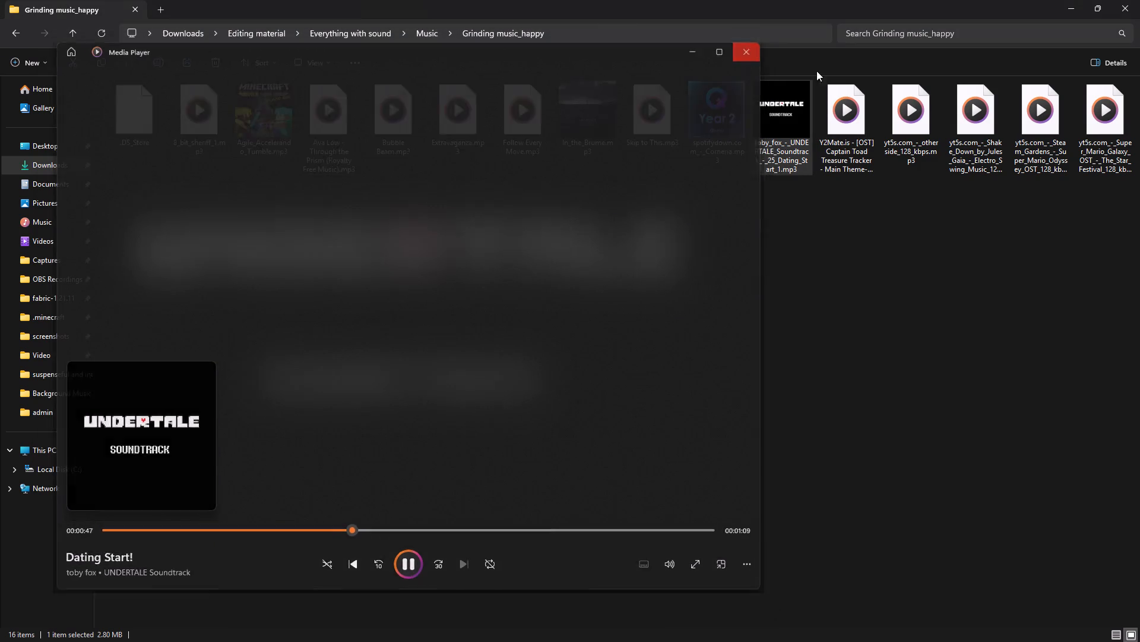
{"action": "double_click", "coordinate": [866, 137]}
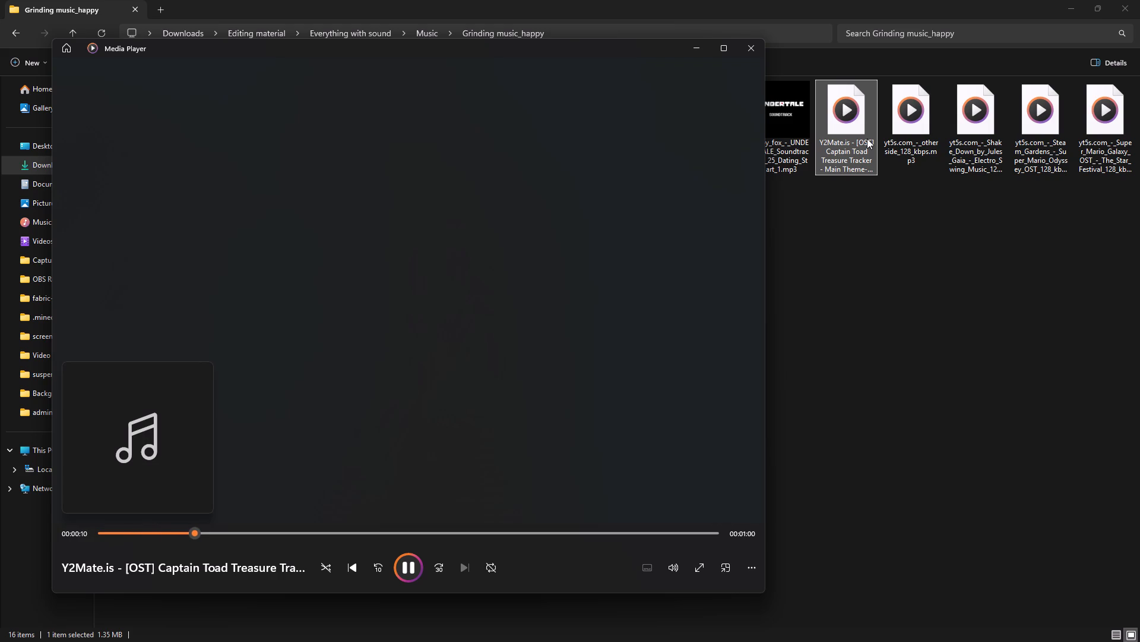
{"action": "left_click", "coordinate": [753, 46]}
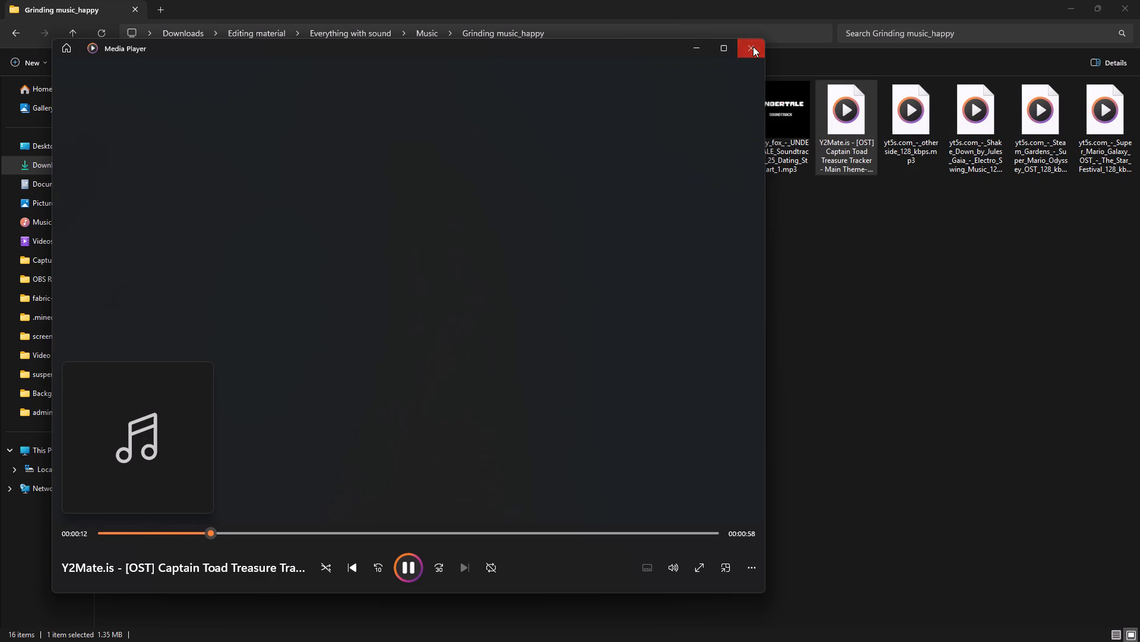
Audition the otherside track, skipping ahead through it to well past its middle.
{"action": "double_click", "coordinate": [908, 137]}
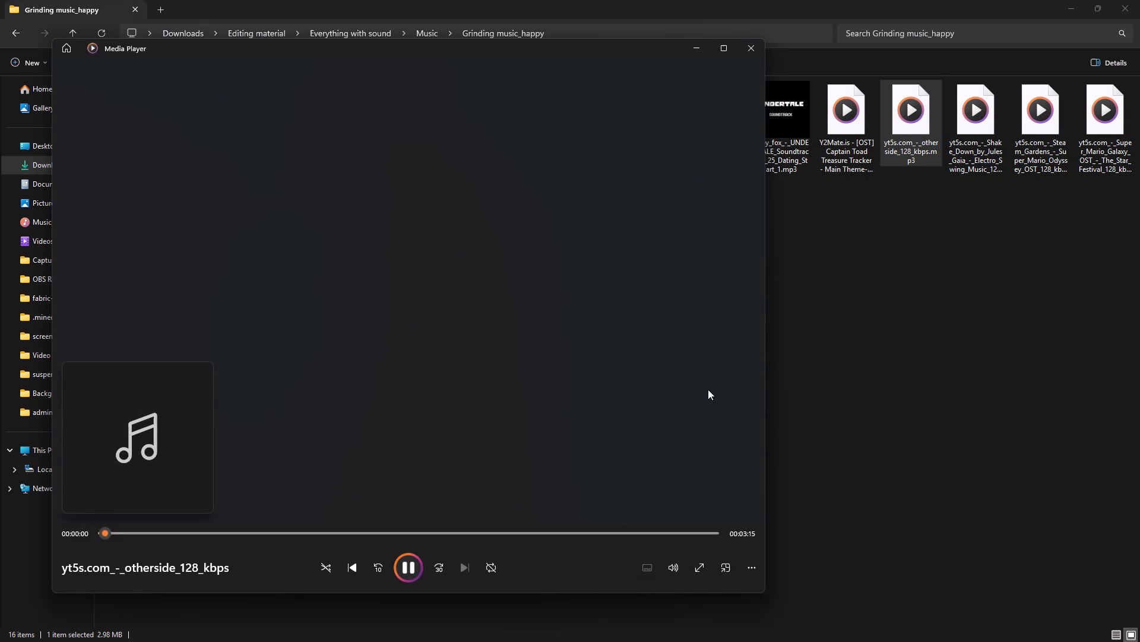
{"action": "left_click_drag", "start_coordinate": [153, 534], "coordinate": [164, 533]}
{"action": "left_click", "coordinate": [229, 532]}
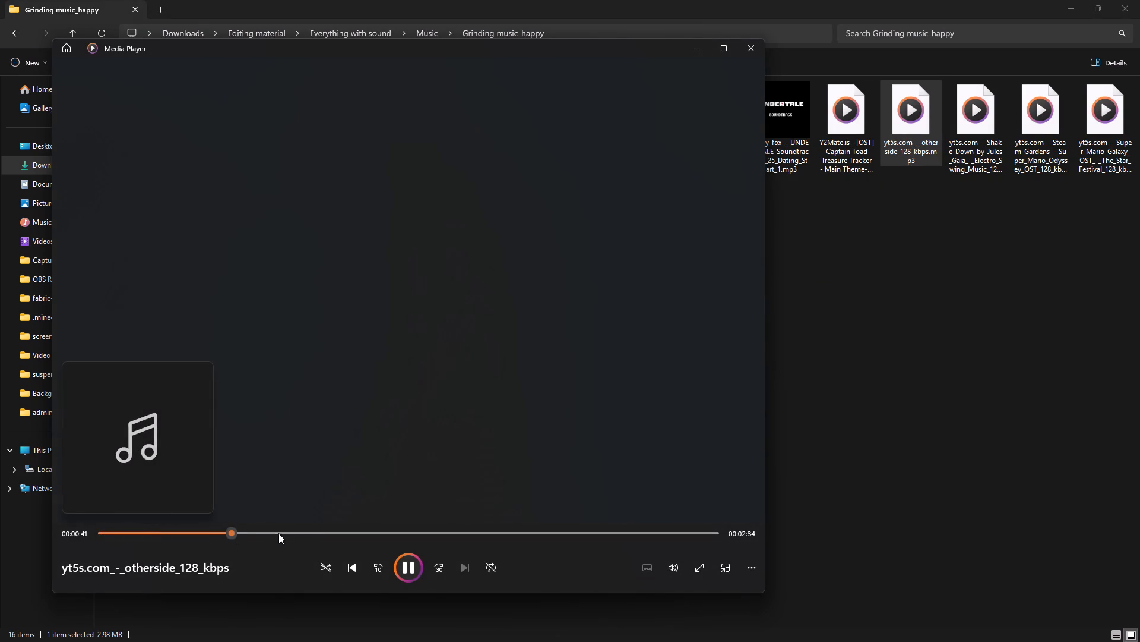
{"action": "left_click", "coordinate": [308, 533]}
{"action": "left_click_drag", "start_coordinate": [410, 531], "coordinate": [422, 534]}
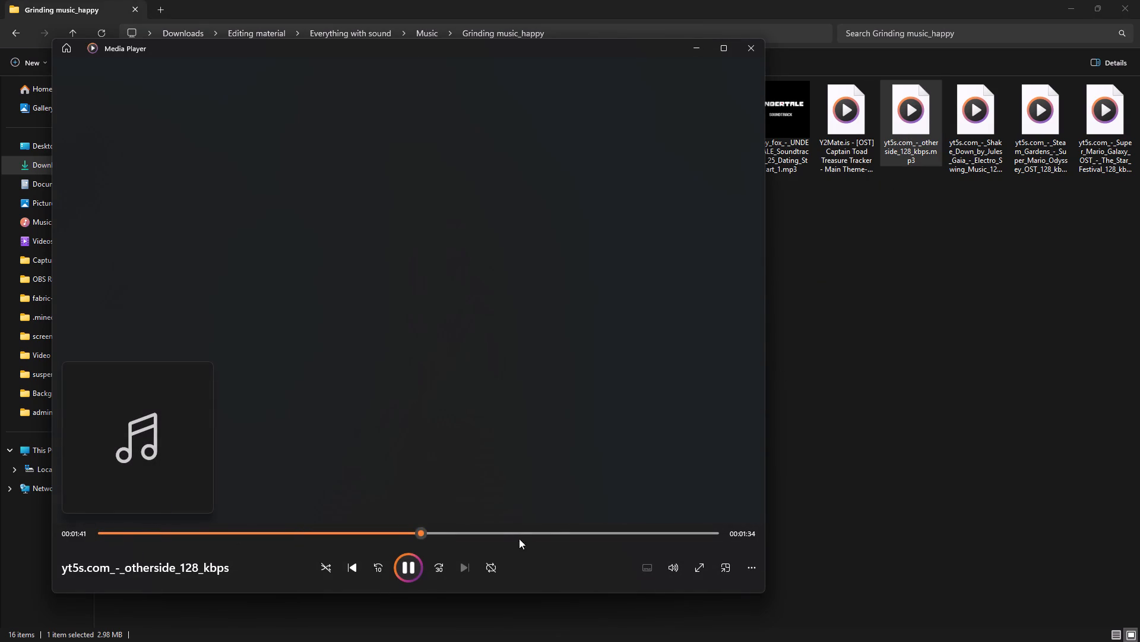
{"action": "left_click", "coordinate": [558, 536]}
{"action": "left_click", "coordinate": [756, 56]}
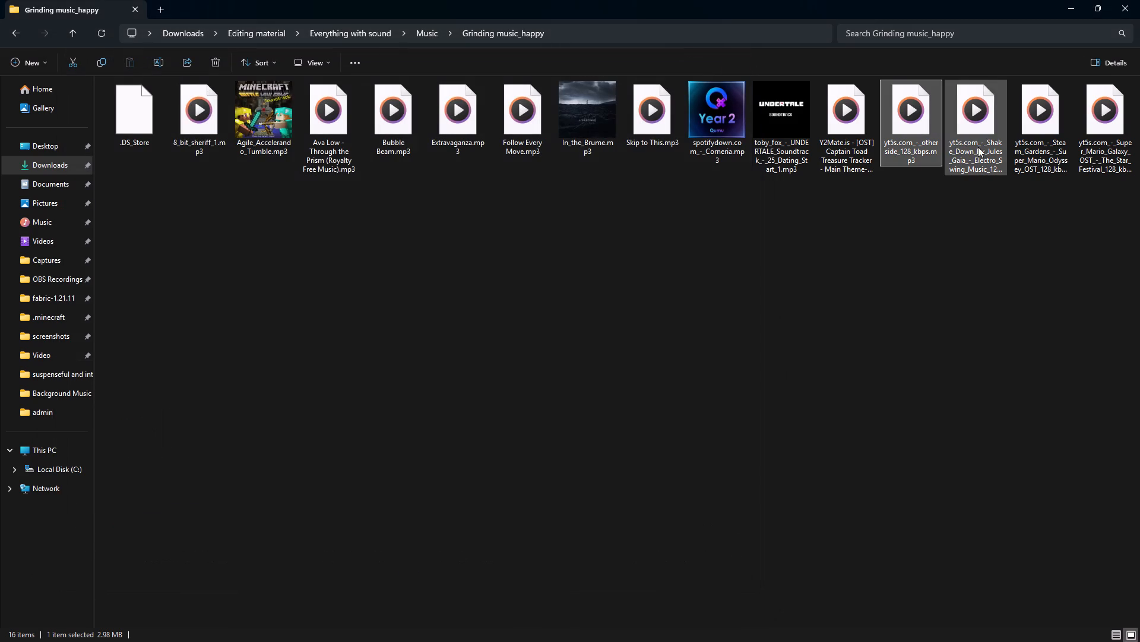
Move the otherside track from Grinding music_happy into the Favourites folder and return to the Music folder.
{"action": "left_click", "coordinate": [77, 64]}
{"action": "left_click", "coordinate": [17, 35]}
{"action": "double_click", "coordinate": [211, 144]}
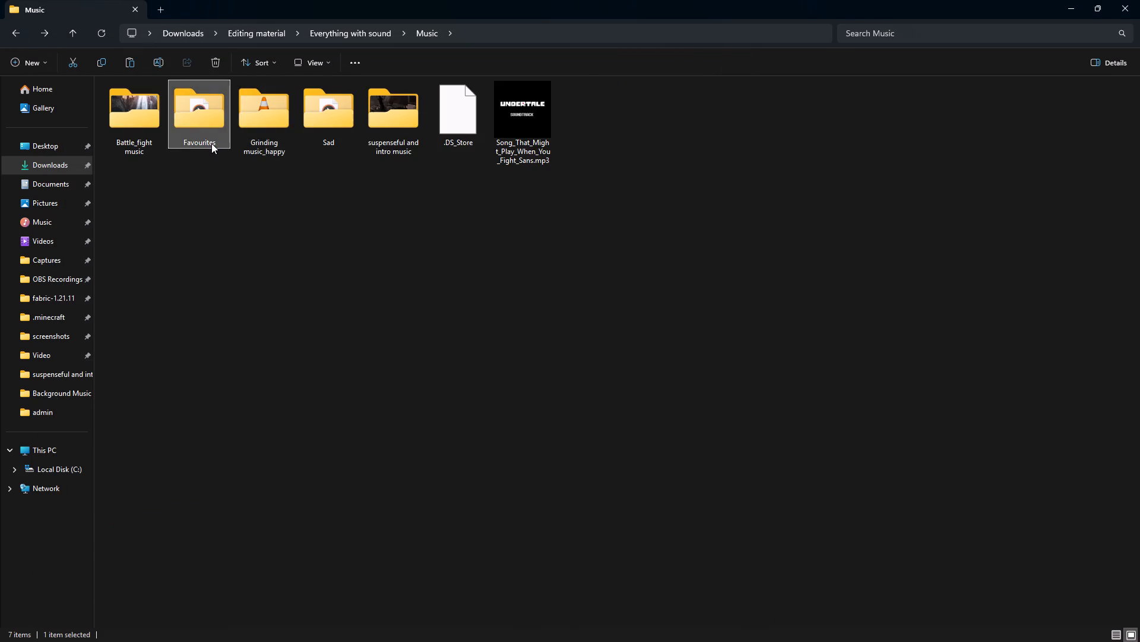
{"action": "left_click", "coordinate": [133, 57]}
{"action": "left_click", "coordinate": [14, 31]}
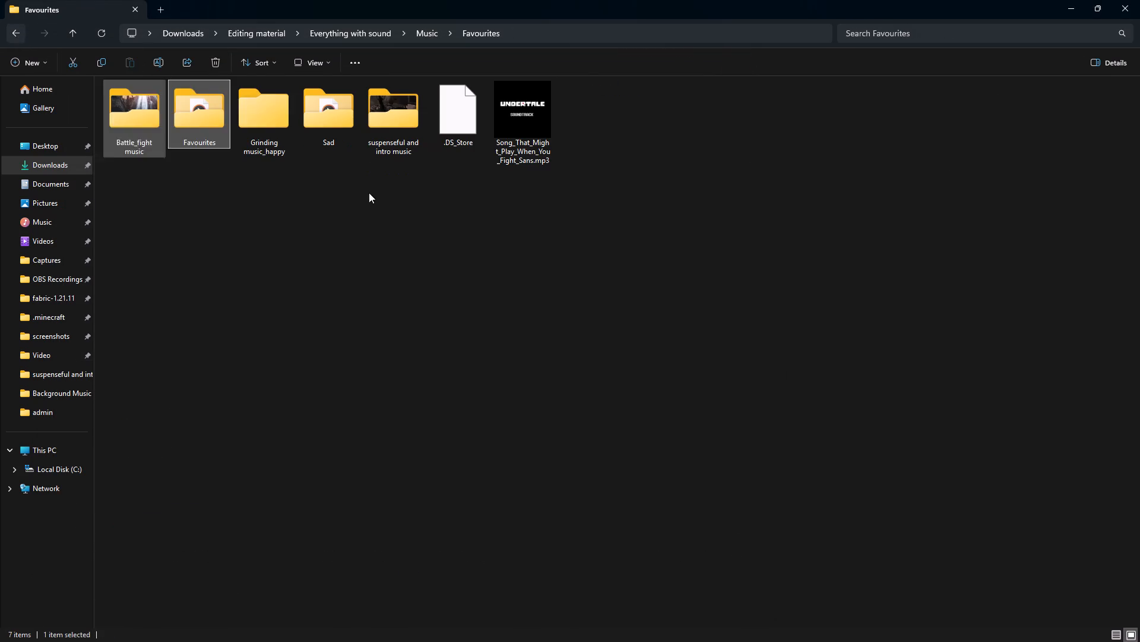
{"action": "left_click", "coordinate": [533, 284]}
Reopen the Grinding music_happy folder and audition the Captain Toad main theme and Shake Down by Jules Gaia, skipping ahead in Shake Down.
{"action": "double_click", "coordinate": [270, 118]}
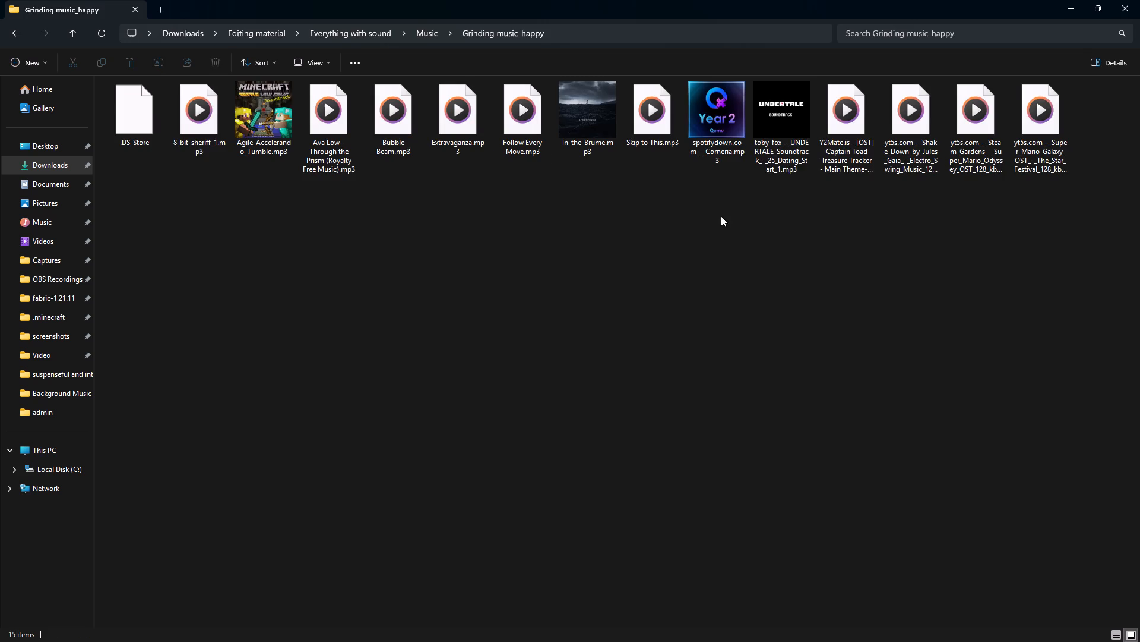
{"action": "double_click", "coordinate": [839, 140]}
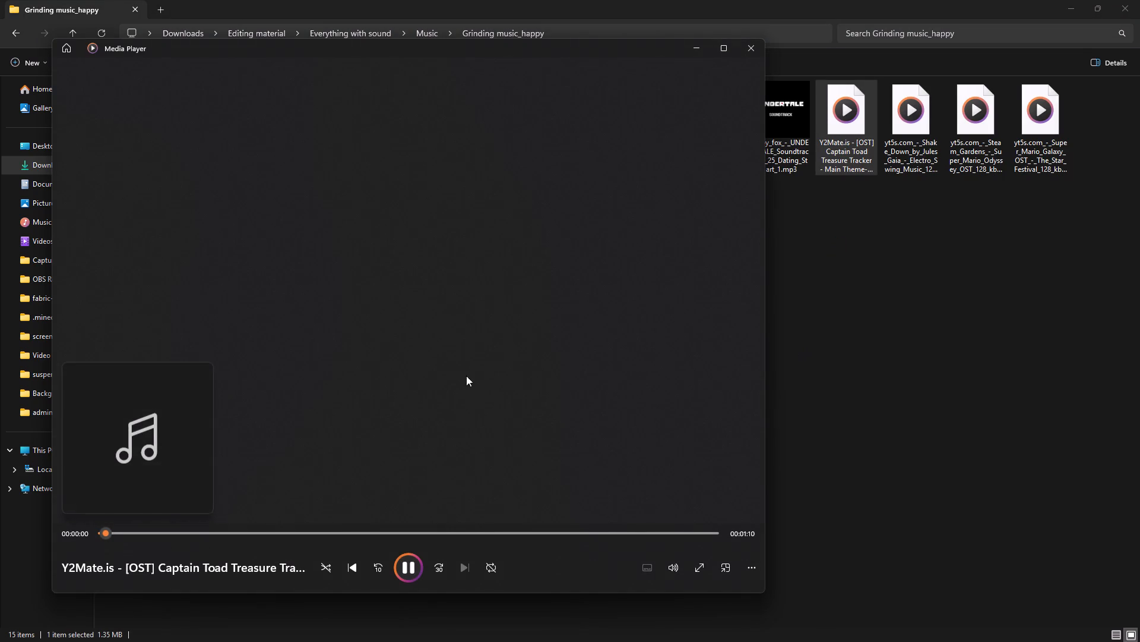
{"action": "left_click", "coordinate": [749, 48]}
{"action": "double_click", "coordinate": [922, 137]}
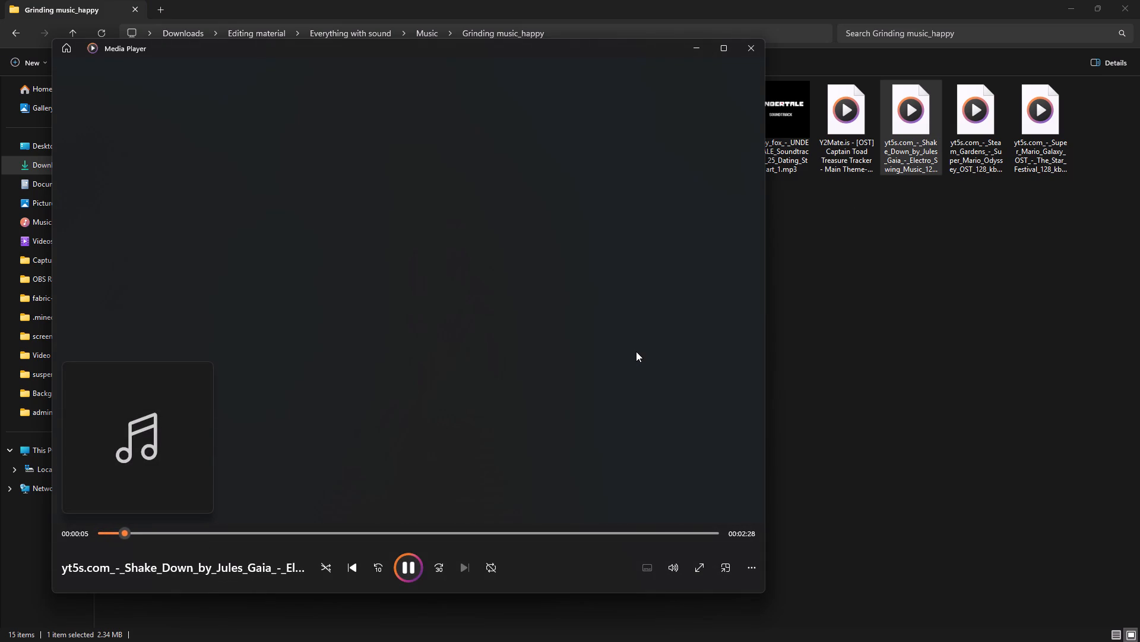
{"action": "left_click_drag", "start_coordinate": [205, 524], "coordinate": [213, 522]}
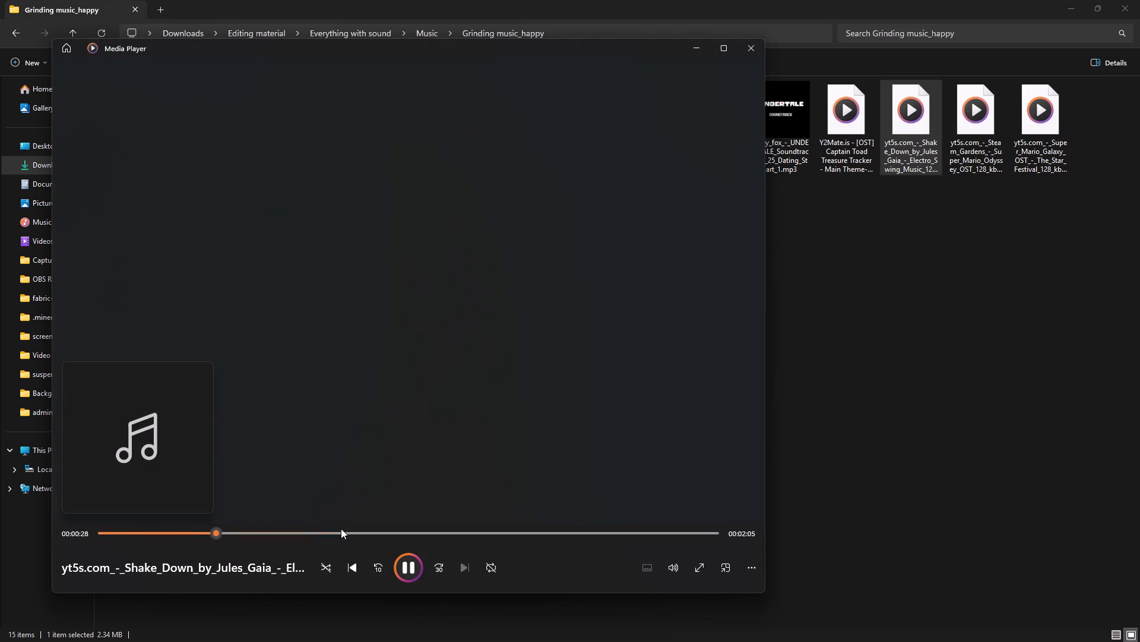
{"action": "left_click", "coordinate": [341, 528]}
{"action": "left_click", "coordinate": [750, 46]}
{"action": "left_click", "coordinate": [1023, 345]}
Audition Steam Gardens from Super Mario Odyssey and The Star Festival from Super Mario Galaxy, skipping ahead in each track.
{"action": "double_click", "coordinate": [990, 128]}
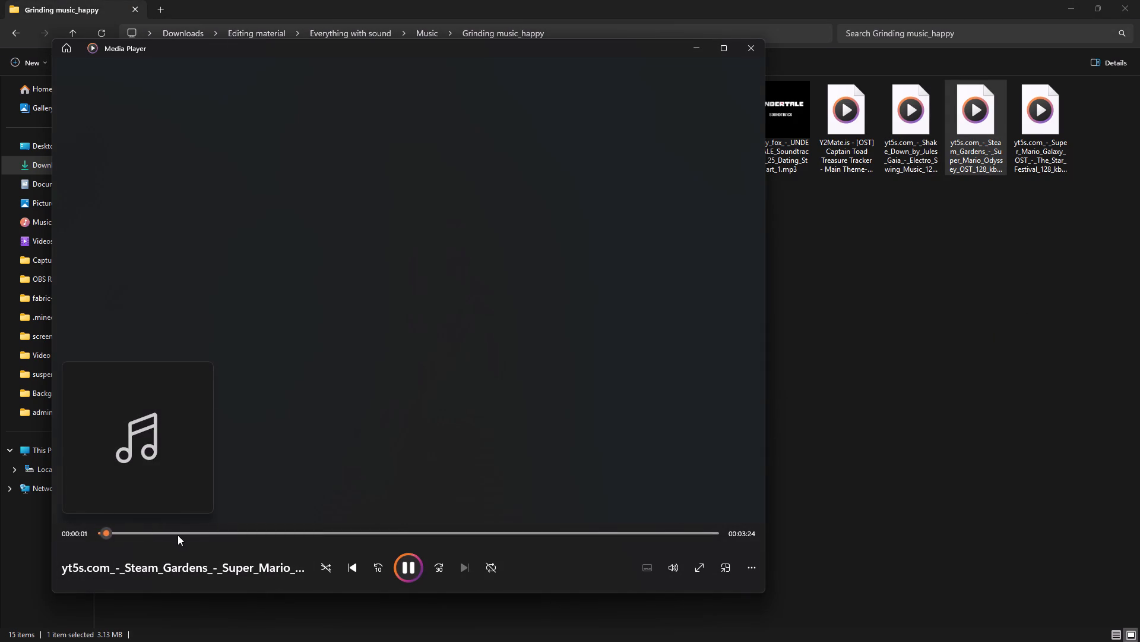
{"action": "left_click", "coordinate": [178, 535]}
{"action": "left_click_drag", "start_coordinate": [242, 531], "coordinate": [260, 533]}
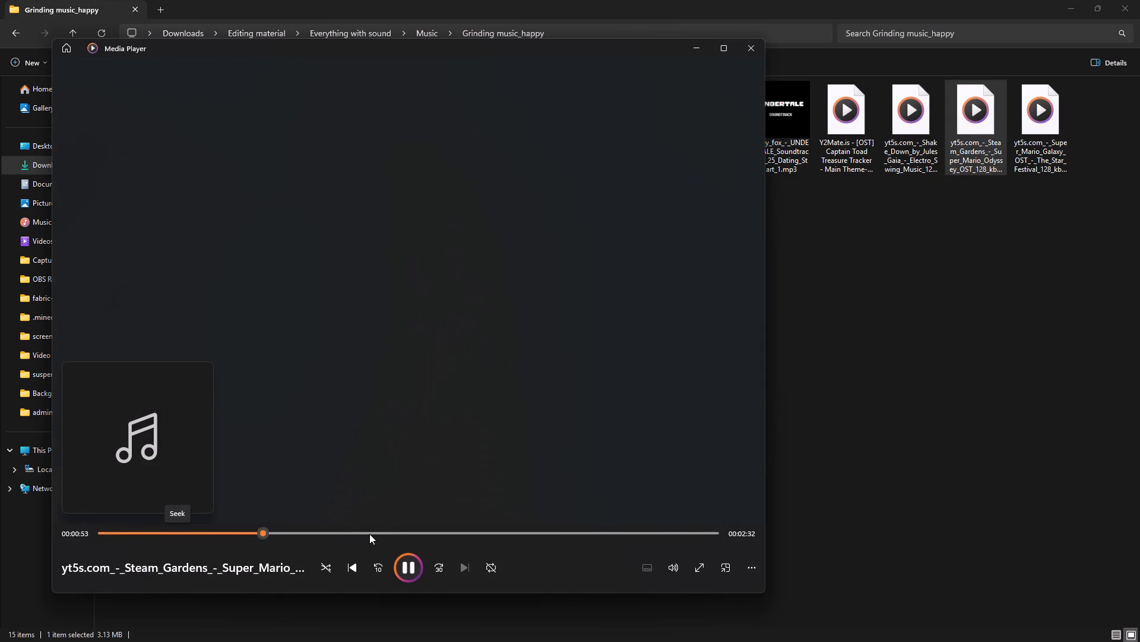
{"action": "left_click", "coordinate": [372, 533]}
{"action": "left_click", "coordinate": [758, 42]}
{"action": "double_click", "coordinate": [1043, 142]}
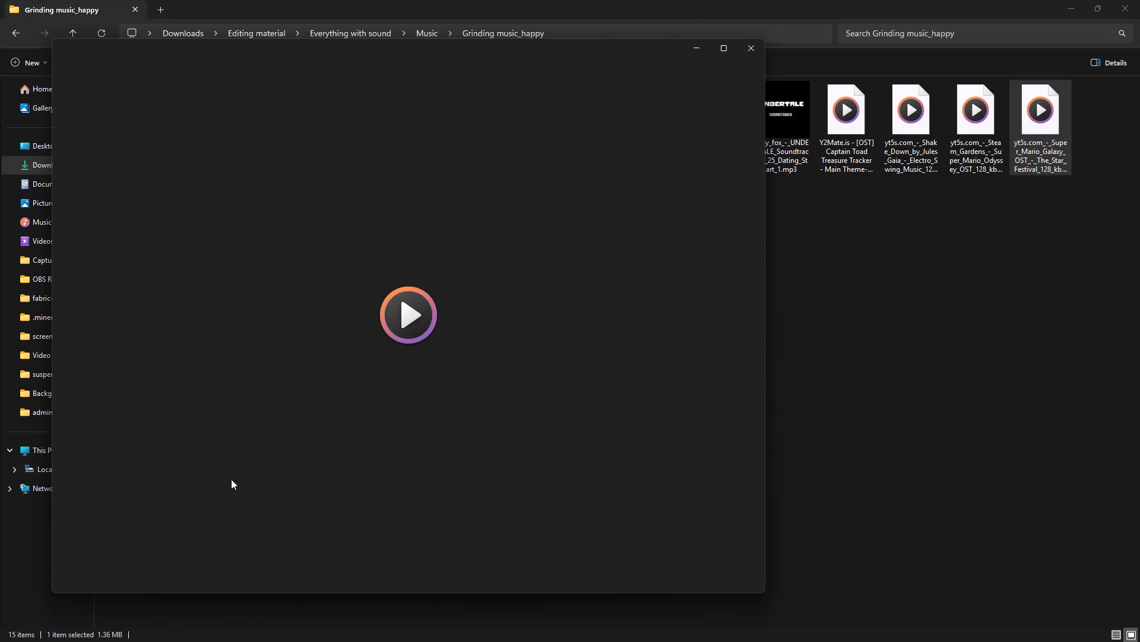
{"action": "left_click_drag", "start_coordinate": [150, 531], "coordinate": [153, 531]}
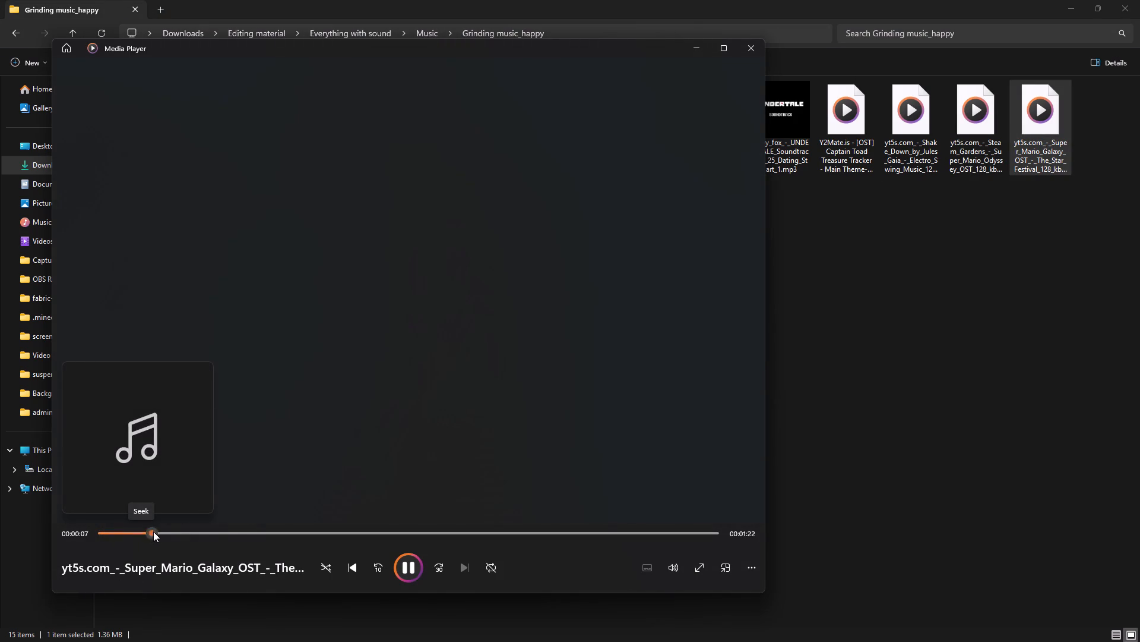
{"action": "left_click_drag", "start_coordinate": [153, 531], "coordinate": [172, 531]}
{"action": "left_click", "coordinate": [242, 534]}
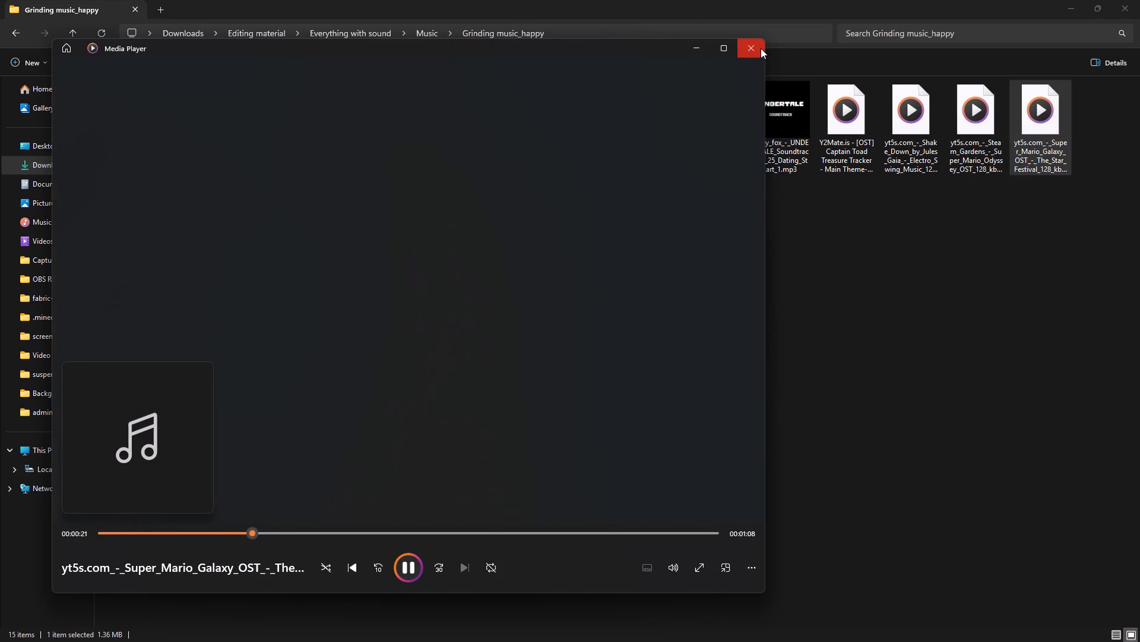
{"action": "left_click", "coordinate": [761, 48]}
Move the Super Mario Galaxy Star Festival track into the Favourites folder and return to the Music folder.
{"action": "left_click", "coordinate": [1036, 404]}
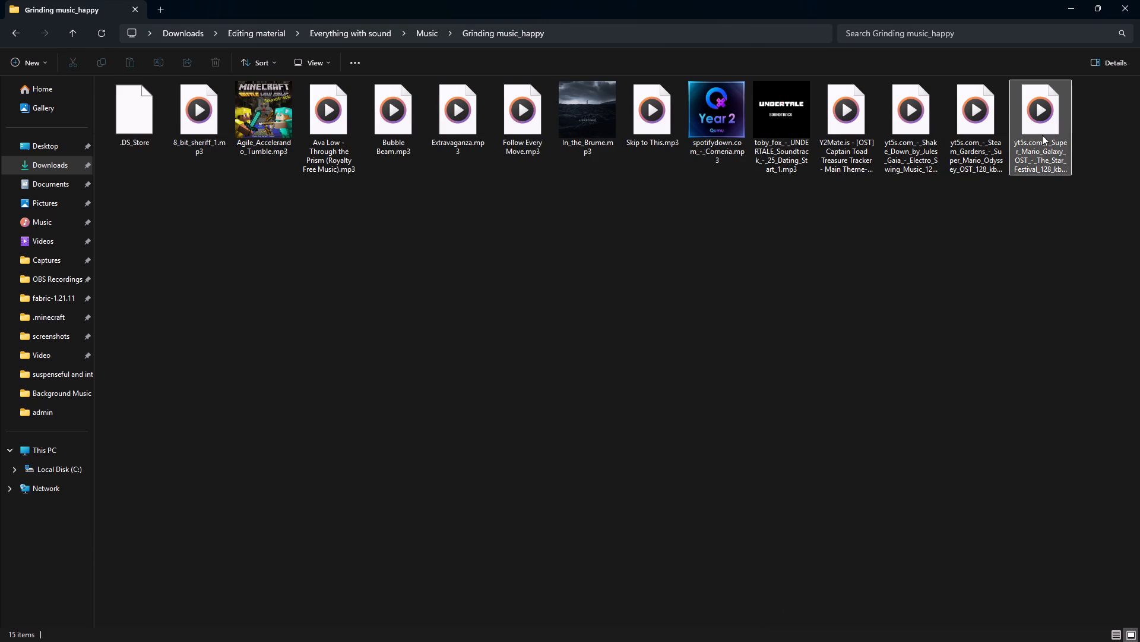
{"action": "left_click", "coordinate": [1042, 135]}
{"action": "left_click", "coordinate": [69, 66]}
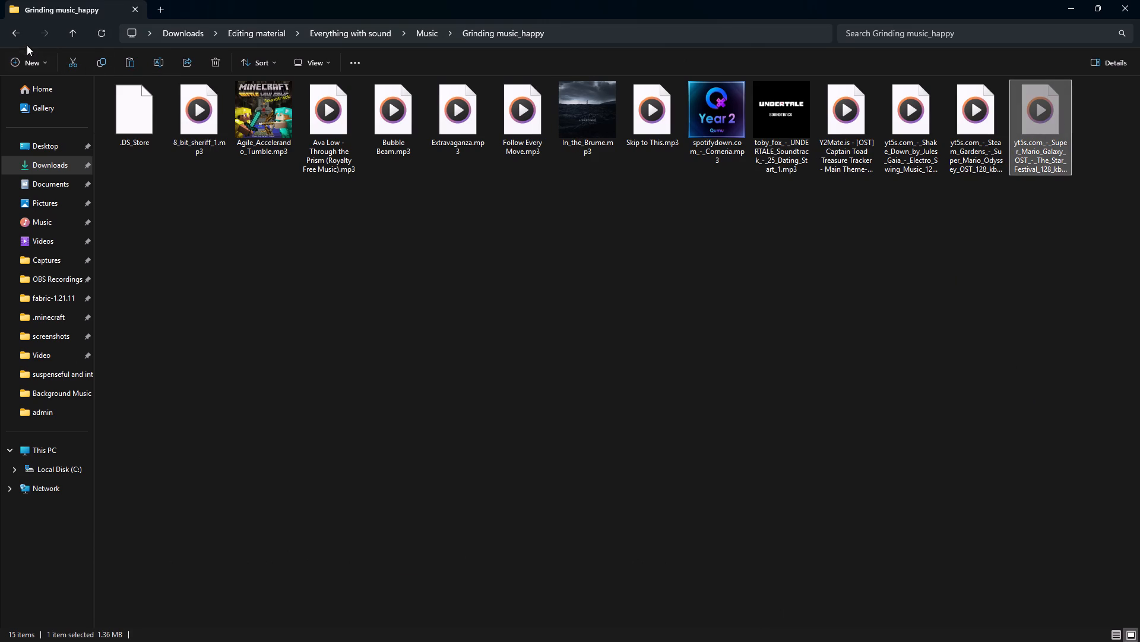
{"action": "left_click", "coordinate": [9, 33]}
{"action": "left_click", "coordinate": [325, 298]}
{"action": "double_click", "coordinate": [203, 135]}
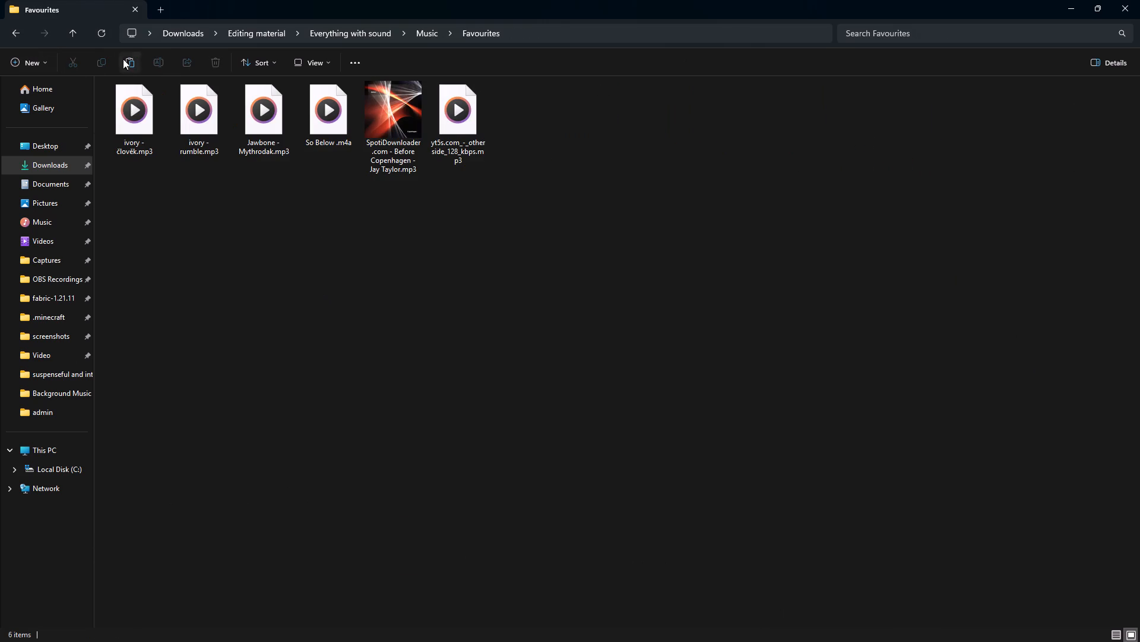
{"action": "left_click", "coordinate": [123, 59]}
{"action": "left_click", "coordinate": [24, 31]}
{"action": "left_click", "coordinate": [601, 344]}
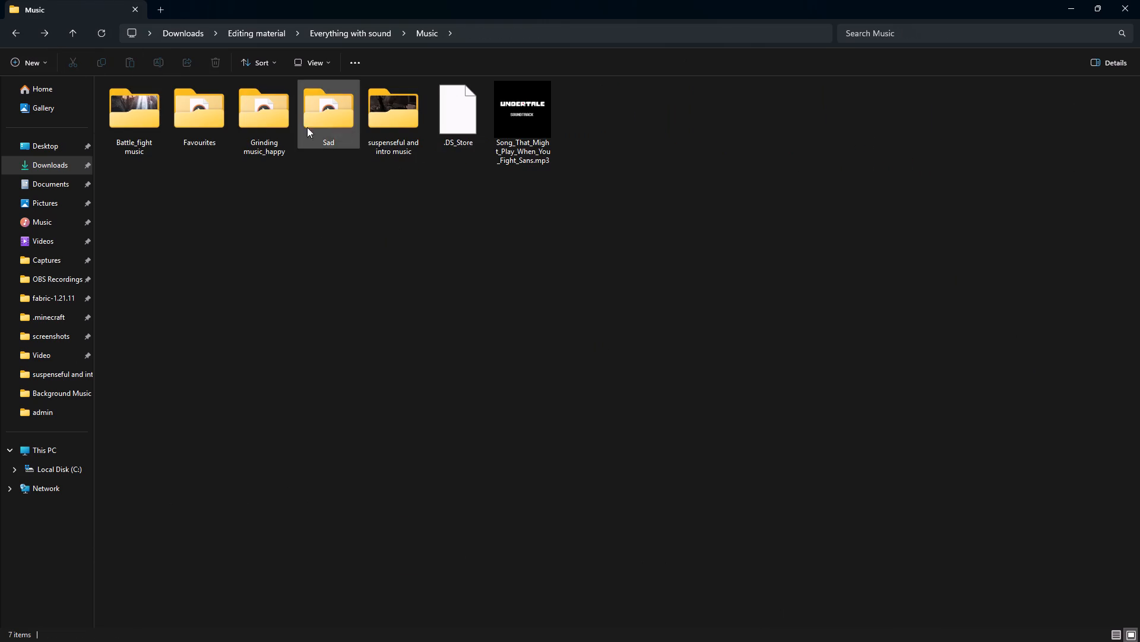
Check which tracks are in the Sad folder and return to the Music folder.
{"action": "left_click", "coordinate": [389, 124]}
{"action": "double_click", "coordinate": [303, 127]}
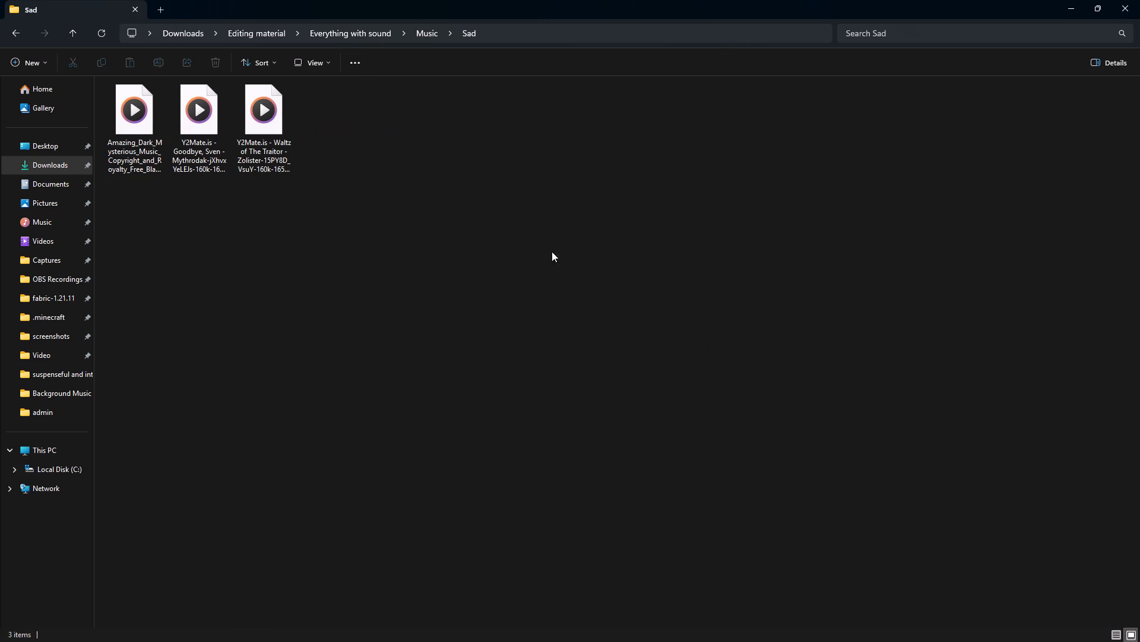
{"action": "left_click", "coordinate": [788, 403]}
{"action": "left_click", "coordinate": [14, 33]}
{"action": "left_click", "coordinate": [364, 268]}
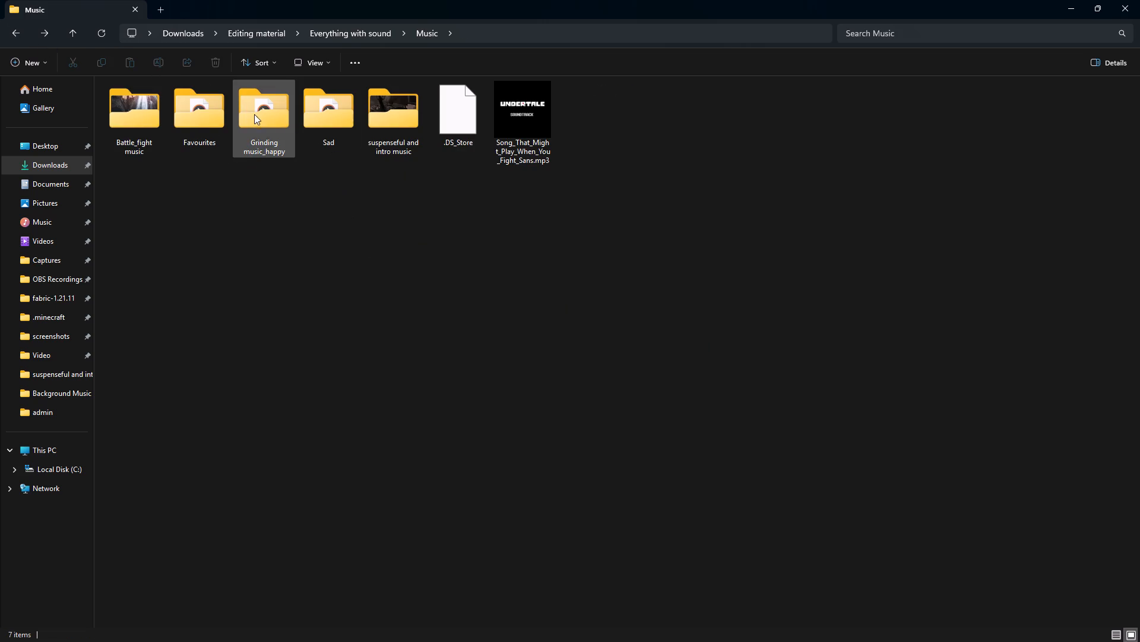
Audition Follow Every Move, Bubble Beam and Skip to This from the Grinding music_happy folder, skipping ahead in Follow Every Move.
{"action": "double_click", "coordinate": [245, 121]}
{"action": "left_click", "coordinate": [867, 434]}
{"action": "double_click", "coordinate": [525, 136]}
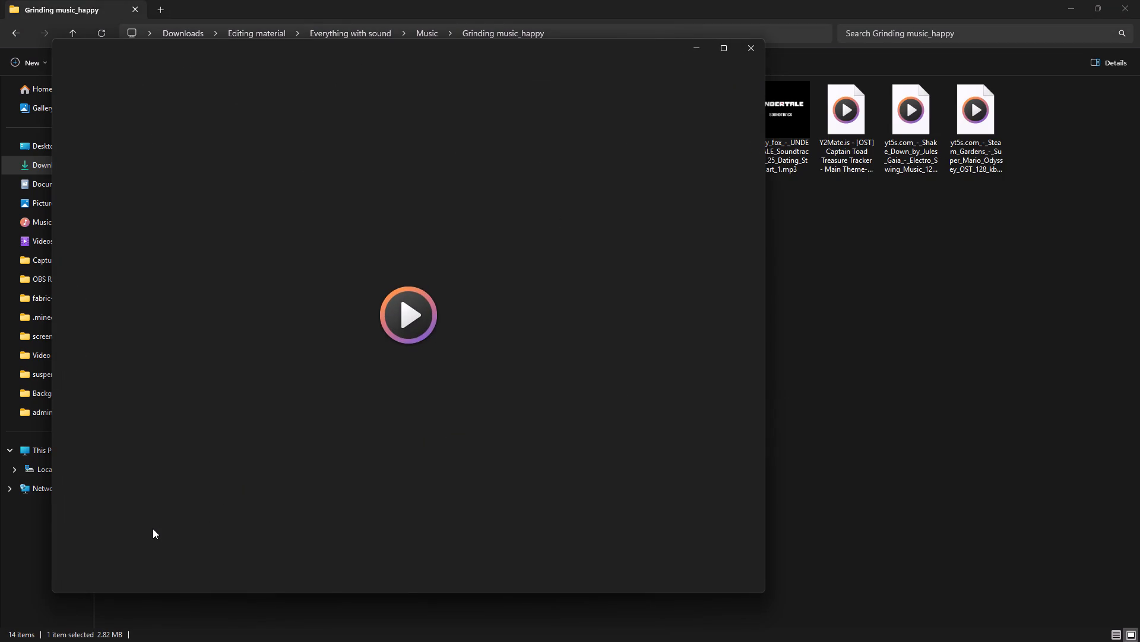
{"action": "left_click_drag", "start_coordinate": [161, 528], "coordinate": [230, 535]}
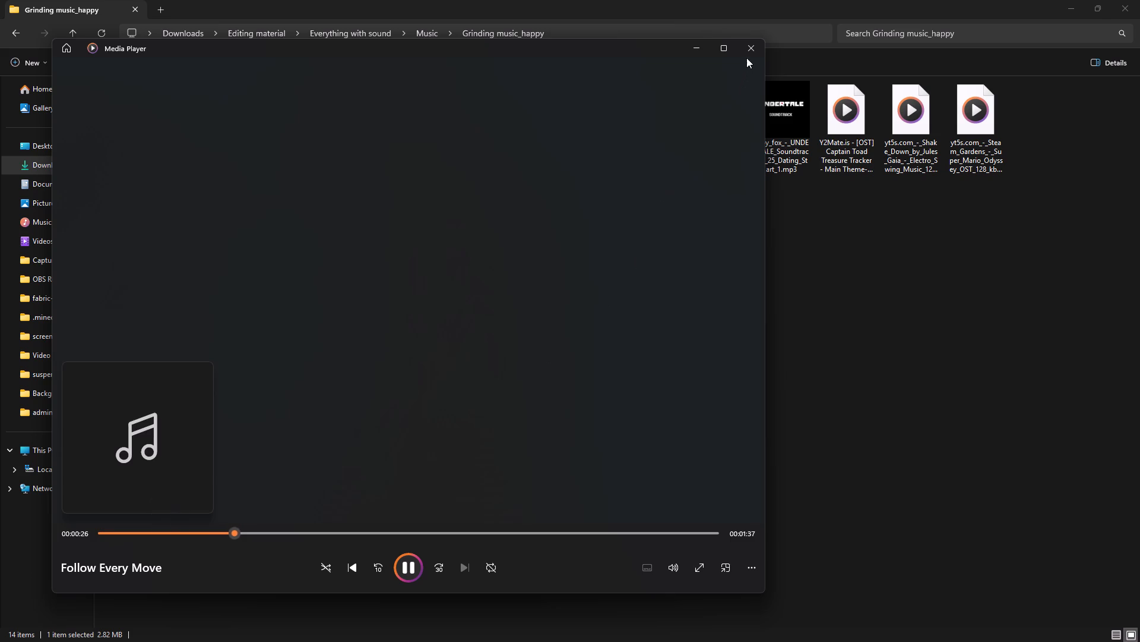
{"action": "left_click", "coordinate": [750, 49]}
{"action": "left_click", "coordinate": [764, 366]}
{"action": "double_click", "coordinate": [403, 120]}
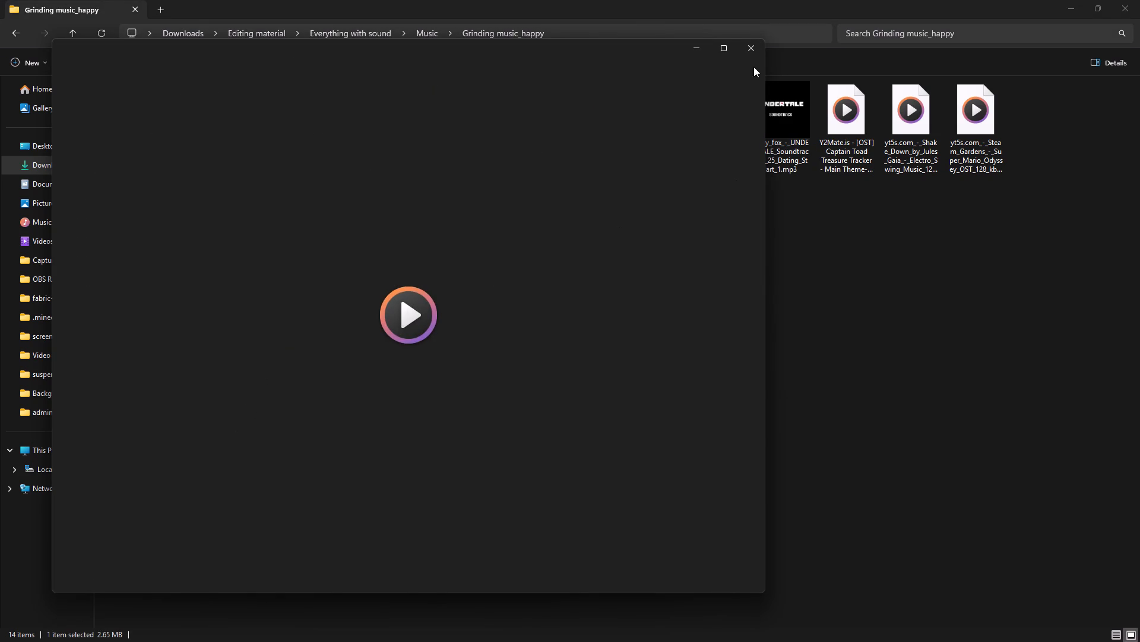
{"action": "left_click", "coordinate": [753, 54]}
{"action": "left_click", "coordinate": [648, 329]}
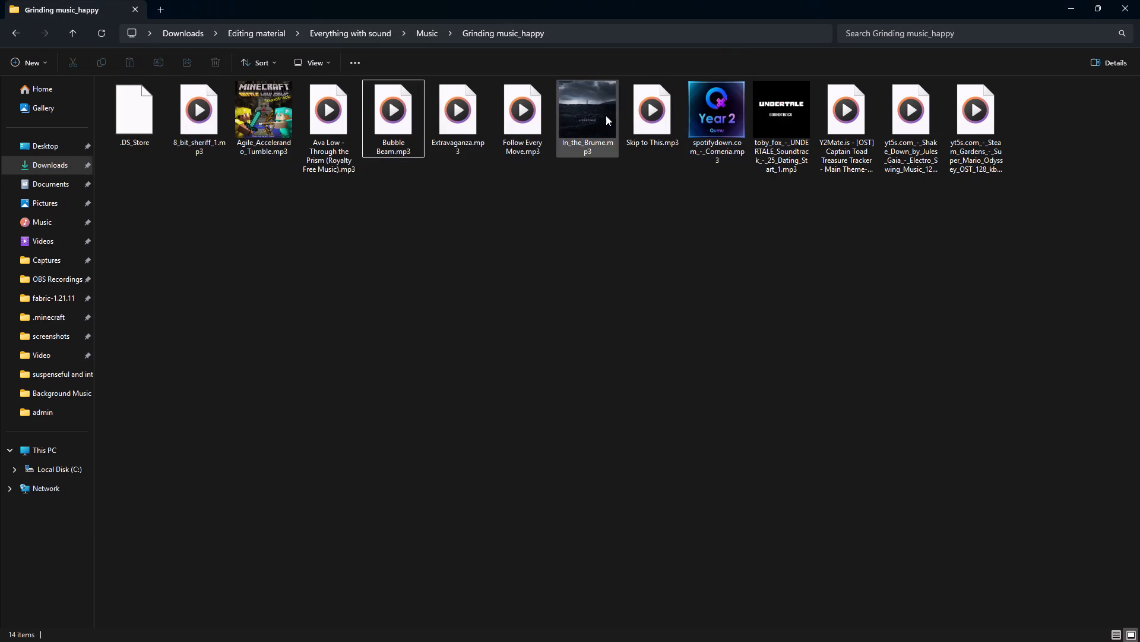
{"action": "double_click", "coordinate": [670, 109]}
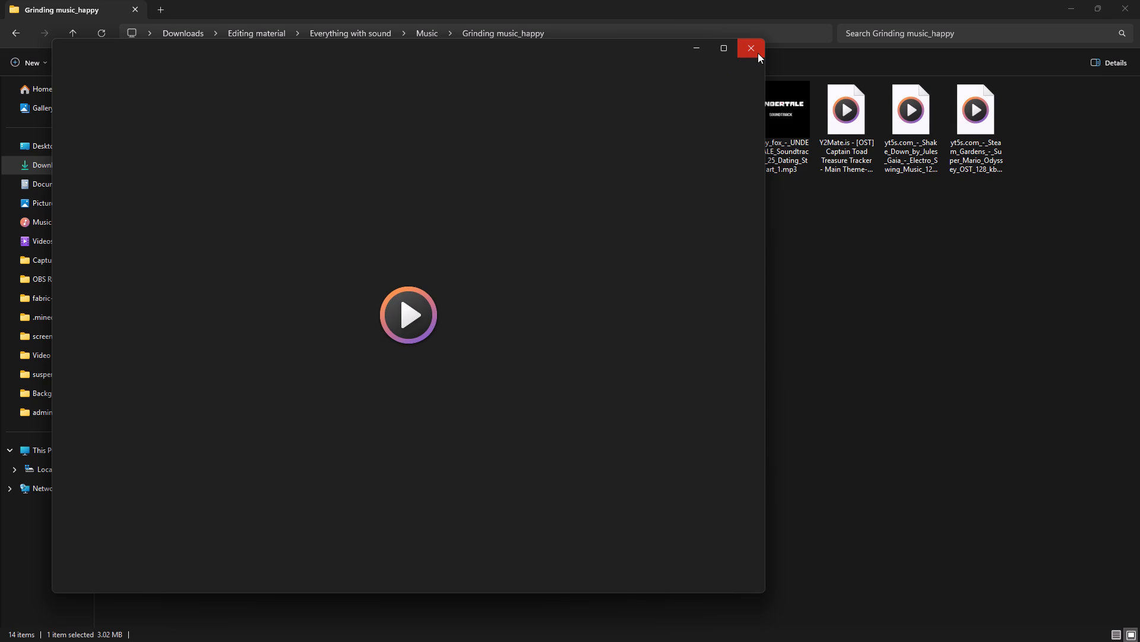
{"action": "left_click", "coordinate": [758, 53]}
{"action": "left_click_drag", "start_coordinate": [718, 387], "coordinate": [718, 379]}
Import Skip to This.mp3 from the Grinding music_happy folder into the Premiere project.
{"action": "left_click_drag", "start_coordinate": [655, 112], "coordinate": [804, 613]}
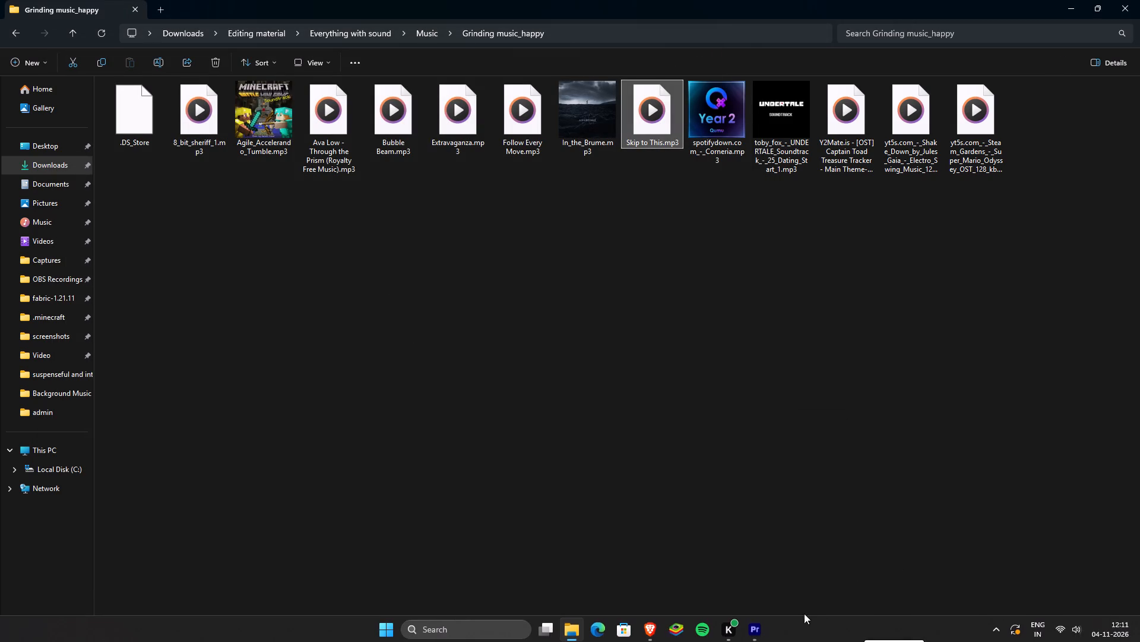
{"action": "left_click_drag", "start_coordinate": [804, 613], "coordinate": [198, 574]}
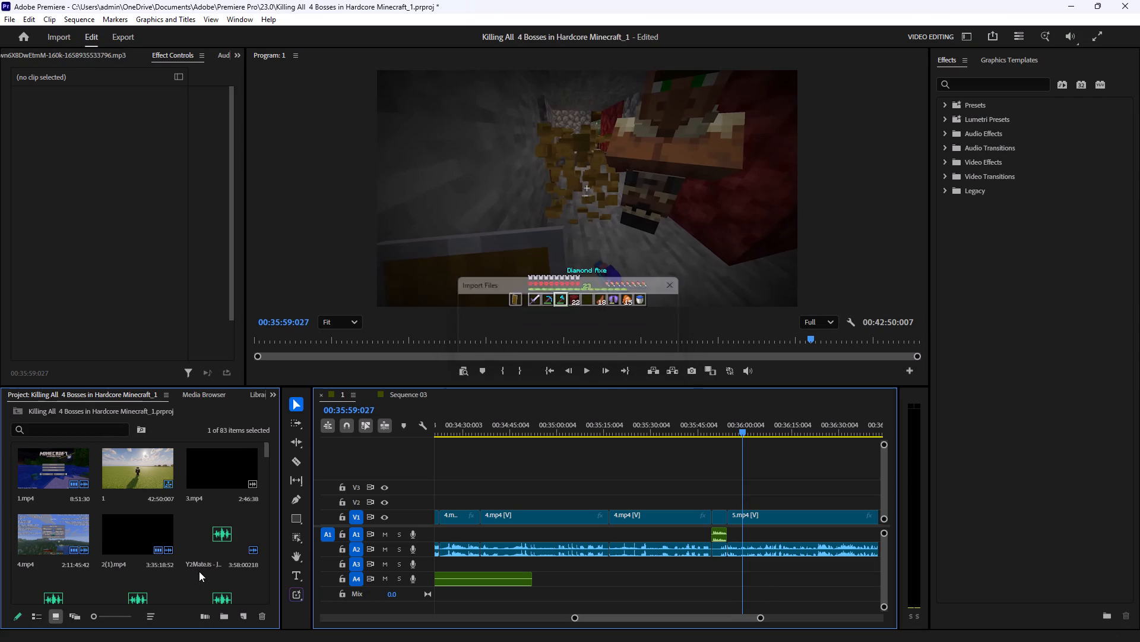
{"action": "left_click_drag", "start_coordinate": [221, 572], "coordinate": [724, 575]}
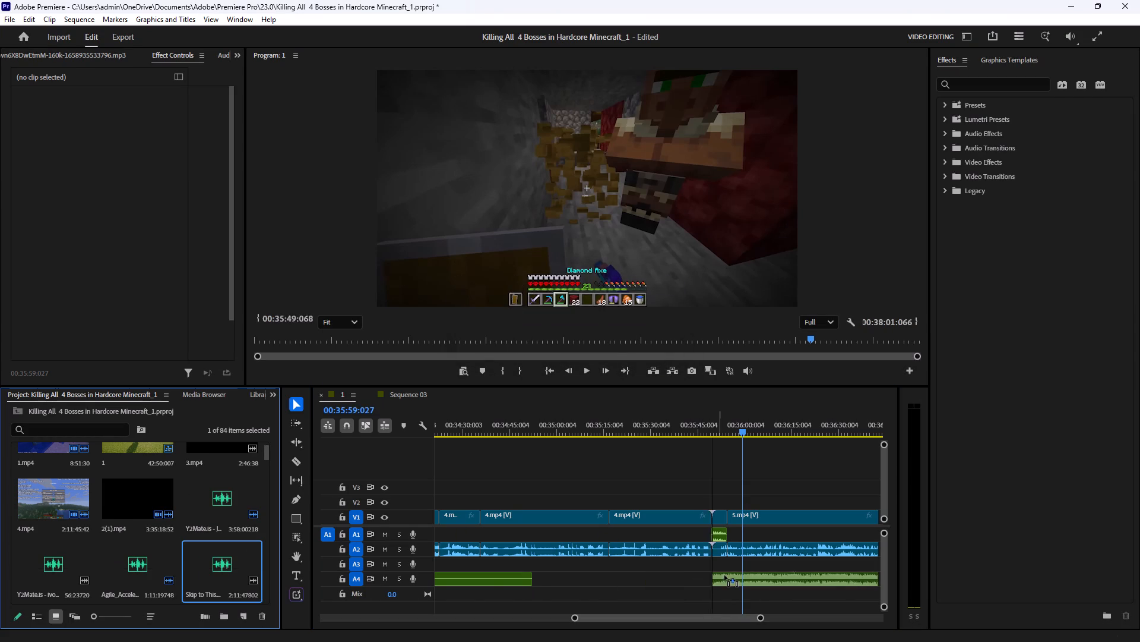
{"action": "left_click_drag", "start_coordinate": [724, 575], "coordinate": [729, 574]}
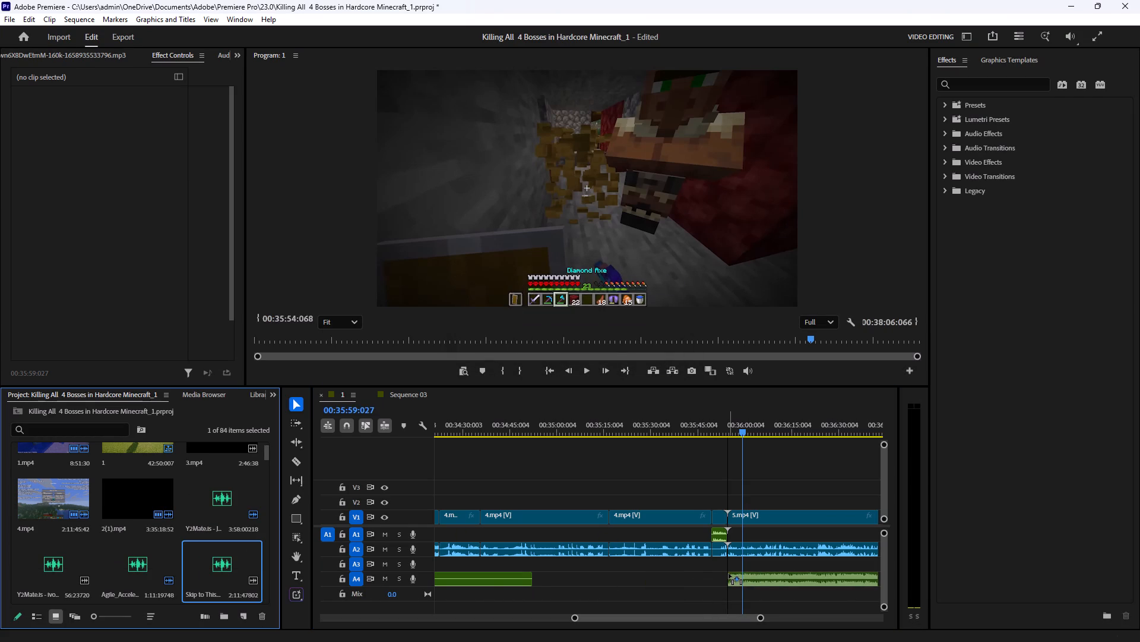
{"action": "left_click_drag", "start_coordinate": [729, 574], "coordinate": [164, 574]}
Place the Skip to This music on audio track A4, starting at the playhead at 00:35:59:027.
{"action": "left_click_drag", "start_coordinate": [762, 618], "coordinate": [935, 603]}
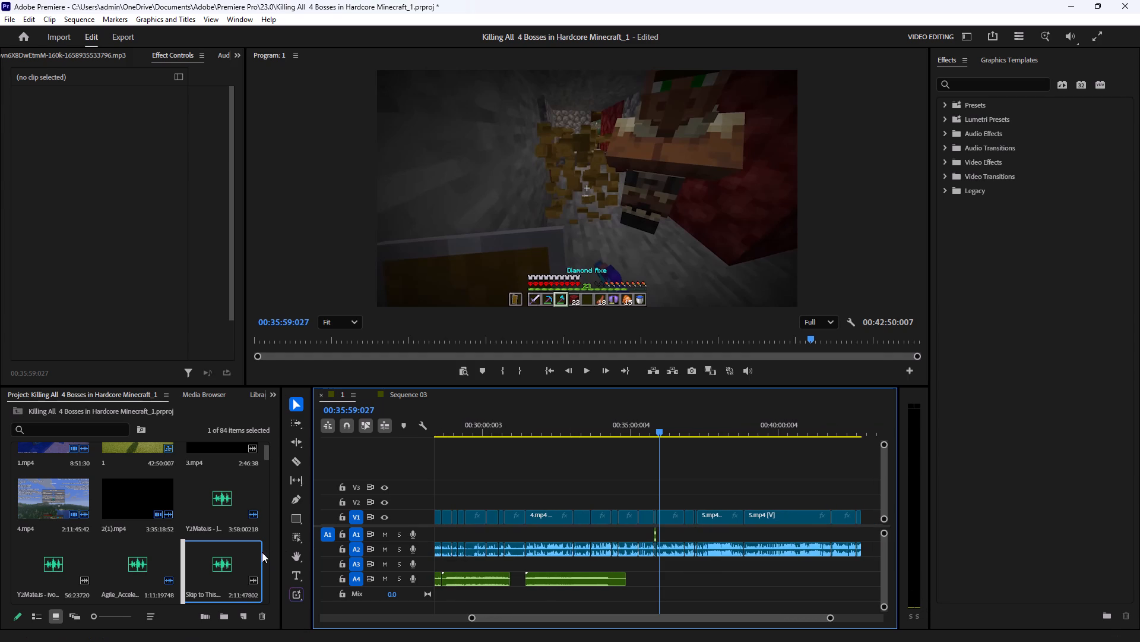
{"action": "left_click_drag", "start_coordinate": [221, 571], "coordinate": [665, 583]}
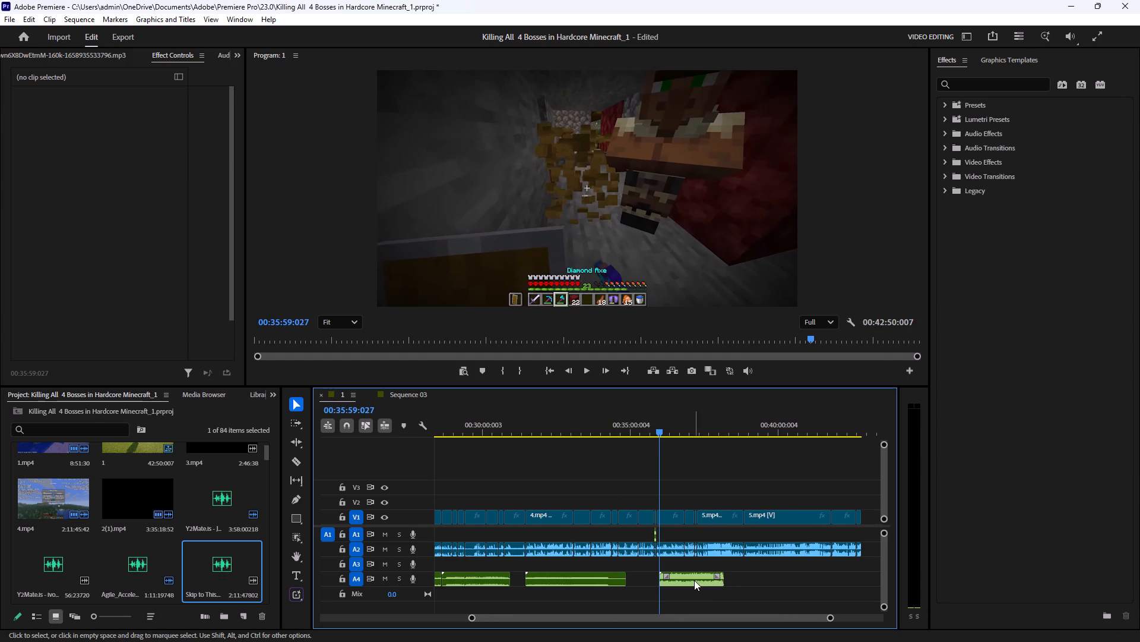
Lower the volume level of the Skip to This clip on A4 to -21.0 dB.
{"action": "left_click", "coordinate": [694, 580]}
{"action": "left_click", "coordinate": [24, 128]}
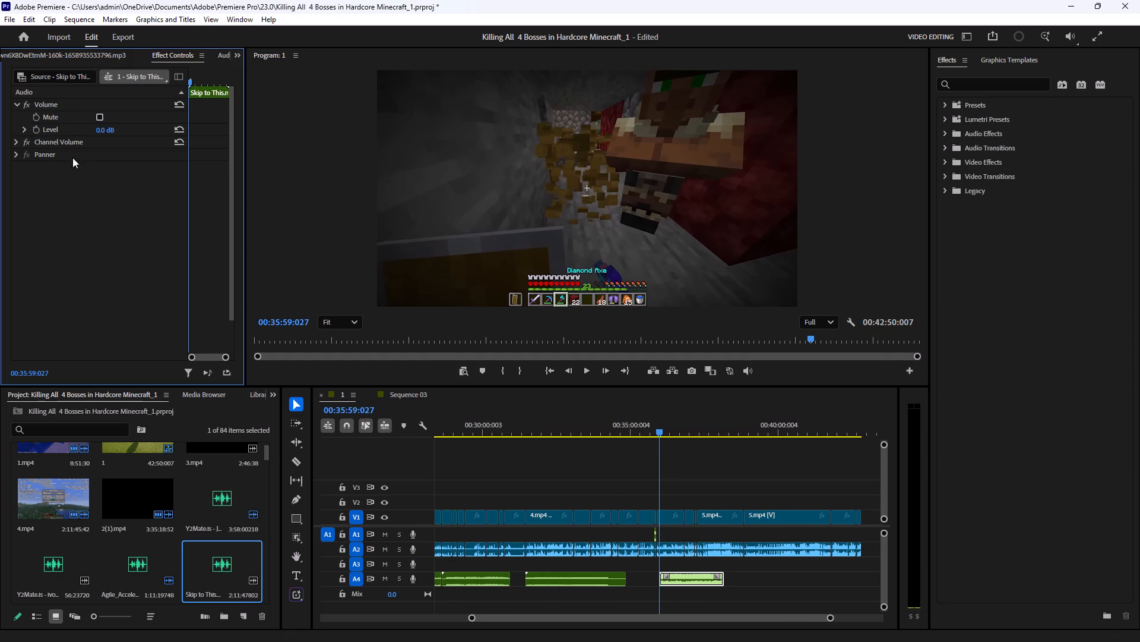
{"action": "left_click_drag", "start_coordinate": [100, 156], "coordinate": [62, 159]}
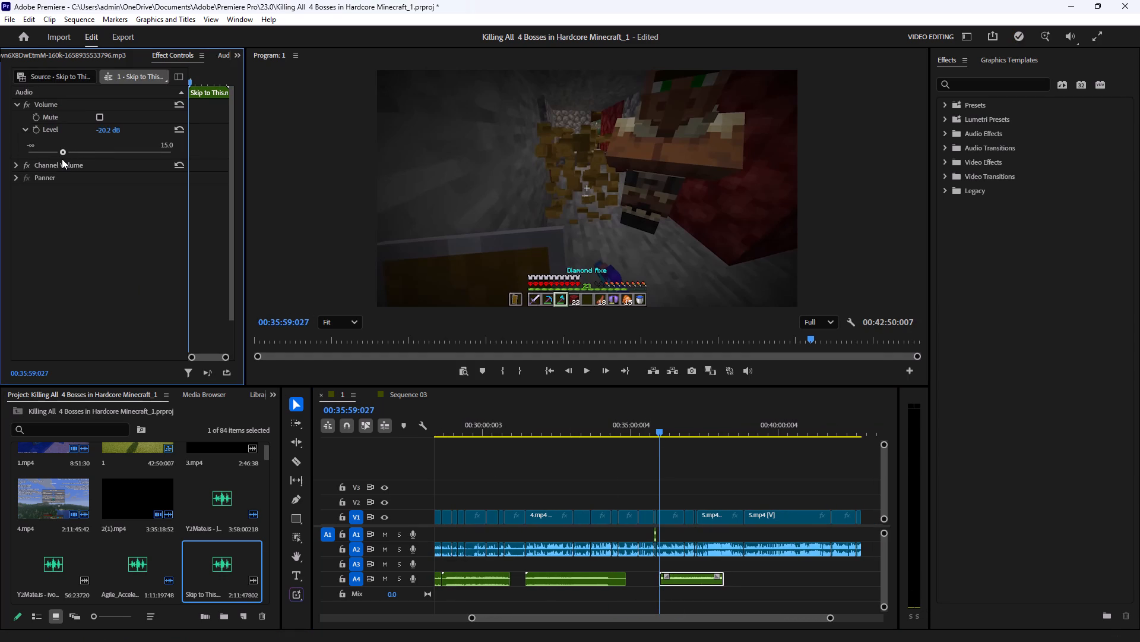
{"action": "left_click_drag", "start_coordinate": [62, 159], "coordinate": [61, 159]}
{"action": "left_click", "coordinate": [752, 461]}
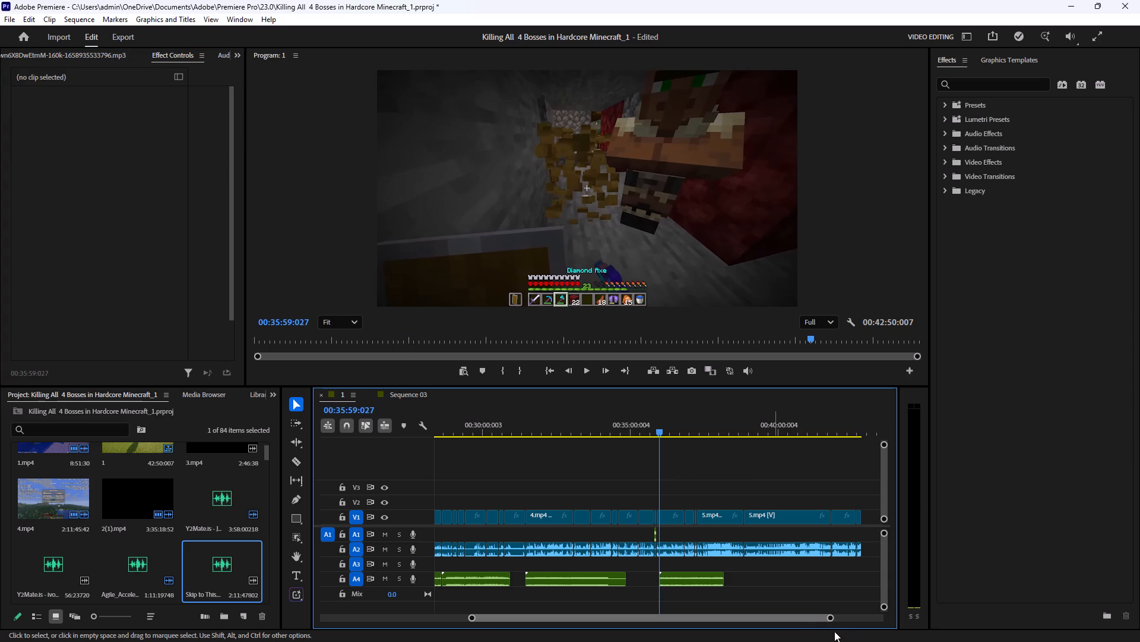
Play the sequence from 00:35:59:027 to hear the Skip to This music against the gameplay audio.
{"action": "left_click_drag", "start_coordinate": [829, 619], "coordinate": [616, 621]}
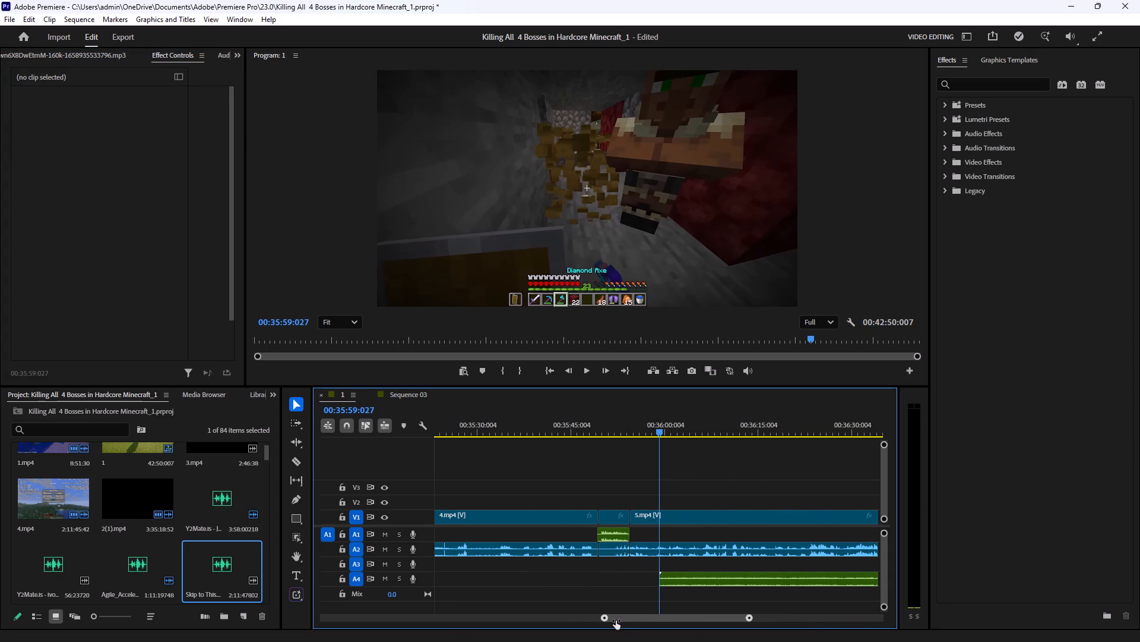
{"action": "left_click_drag", "start_coordinate": [616, 621], "coordinate": [616, 622]}
{"action": "left_click", "coordinate": [584, 374]}
{"action": "left_click", "coordinate": [641, 221]}
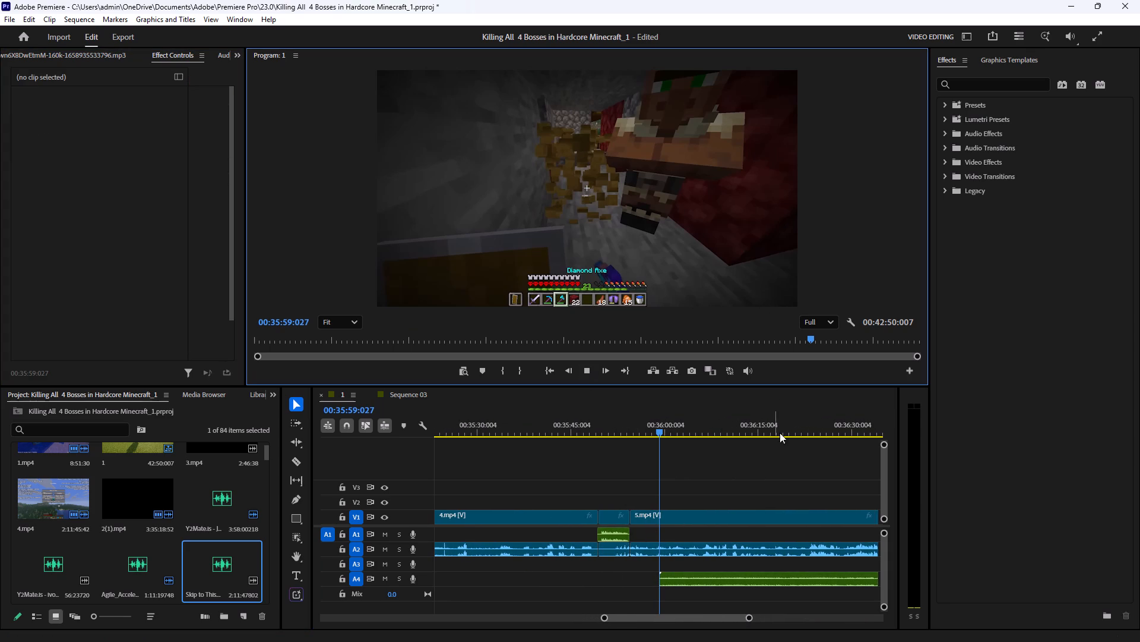
{"action": "left_click", "coordinate": [712, 492]}
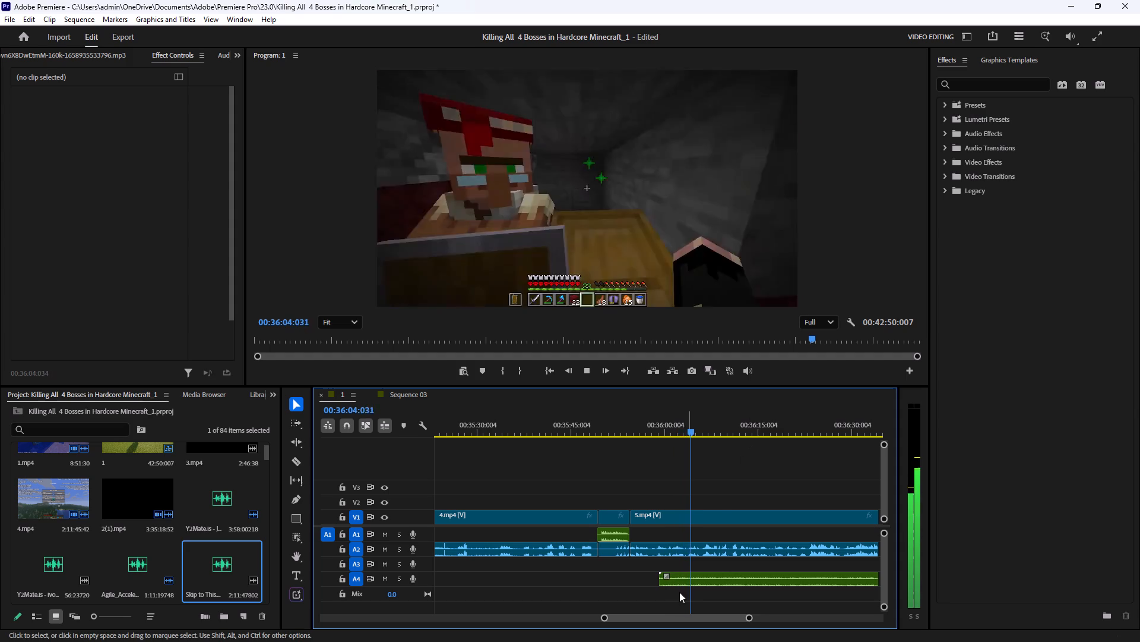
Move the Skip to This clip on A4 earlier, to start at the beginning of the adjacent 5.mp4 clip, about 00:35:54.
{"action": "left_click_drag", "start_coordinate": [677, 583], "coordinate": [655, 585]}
Play the sequence from about 00:35:52 to check the lead-in to the 5.mp4 clip.
{"action": "left_click", "coordinate": [633, 430]}
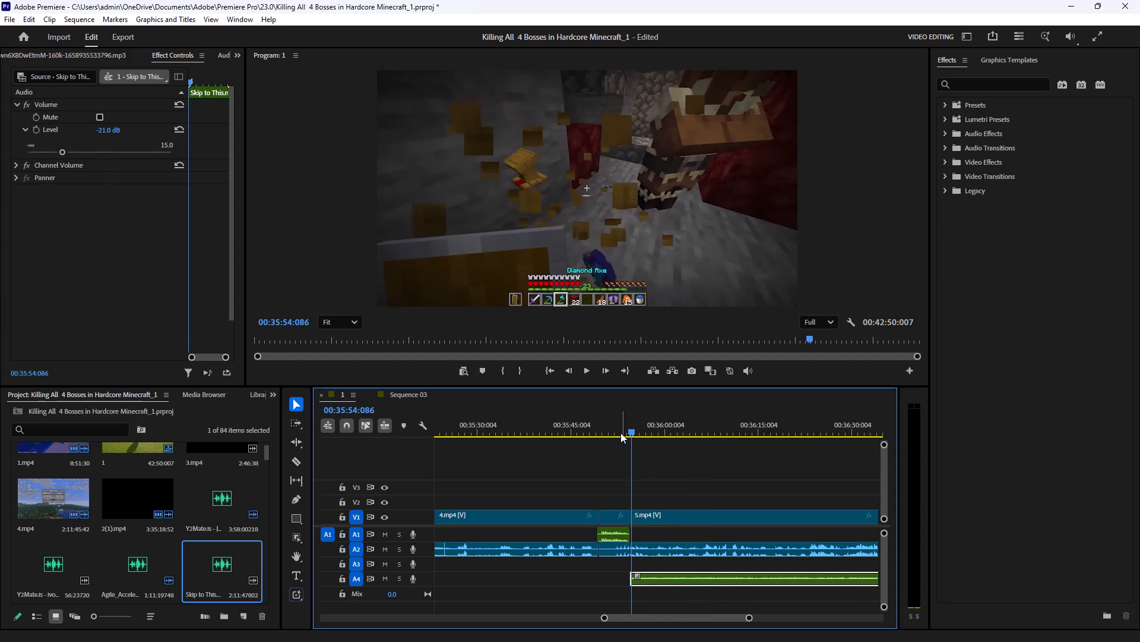
{"action": "left_click", "coordinate": [615, 433]}
{"action": "left_click", "coordinate": [721, 495]}
{"action": "left_click", "coordinate": [591, 373]}
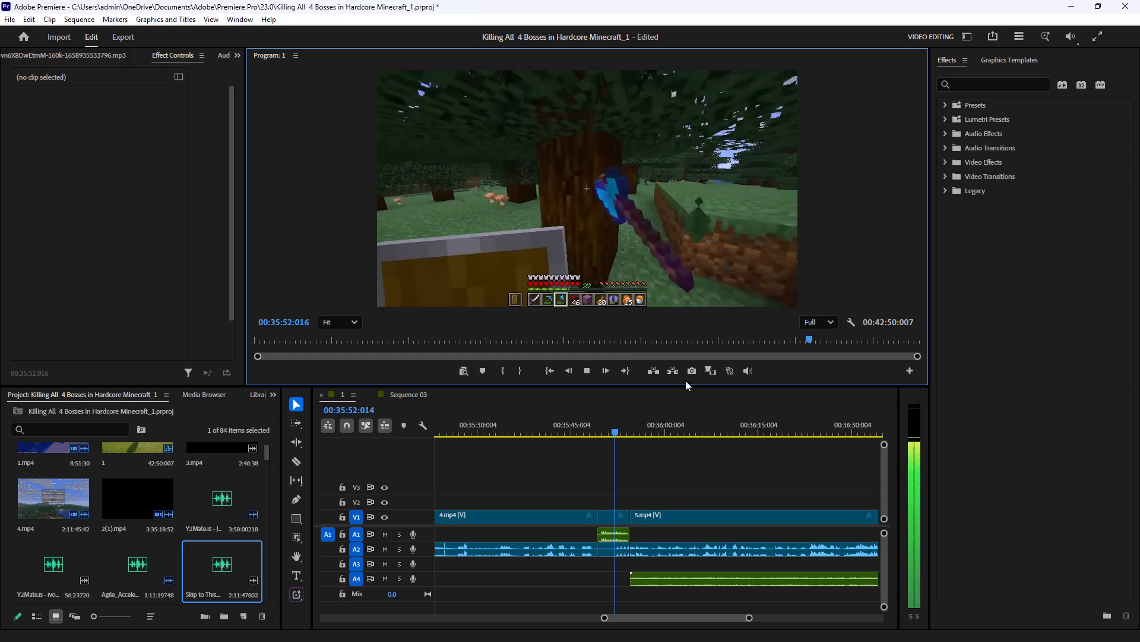
Move the Skip to This clip on A4 to start at about 00:35:59.
{"action": "left_click_drag", "start_coordinate": [658, 581], "coordinate": [686, 580]}
{"action": "left_click", "coordinate": [701, 480]}
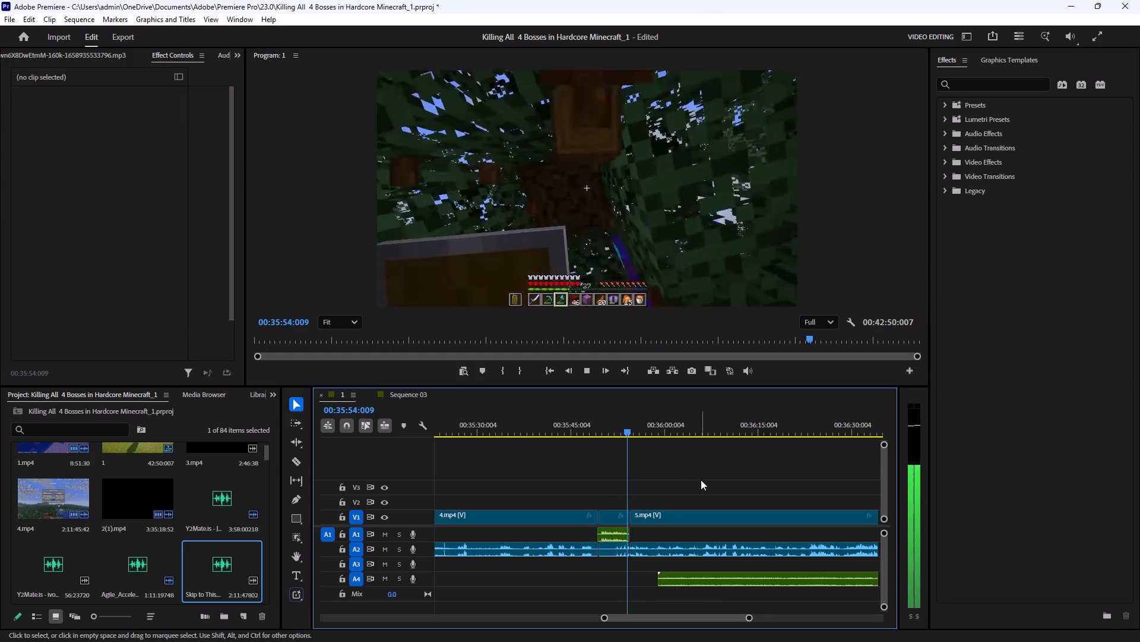
Maximize the program monitor to watch the playback of the music entry.
{"action": "left_click", "coordinate": [631, 272]}
{"action": "key", "text": "grave"}
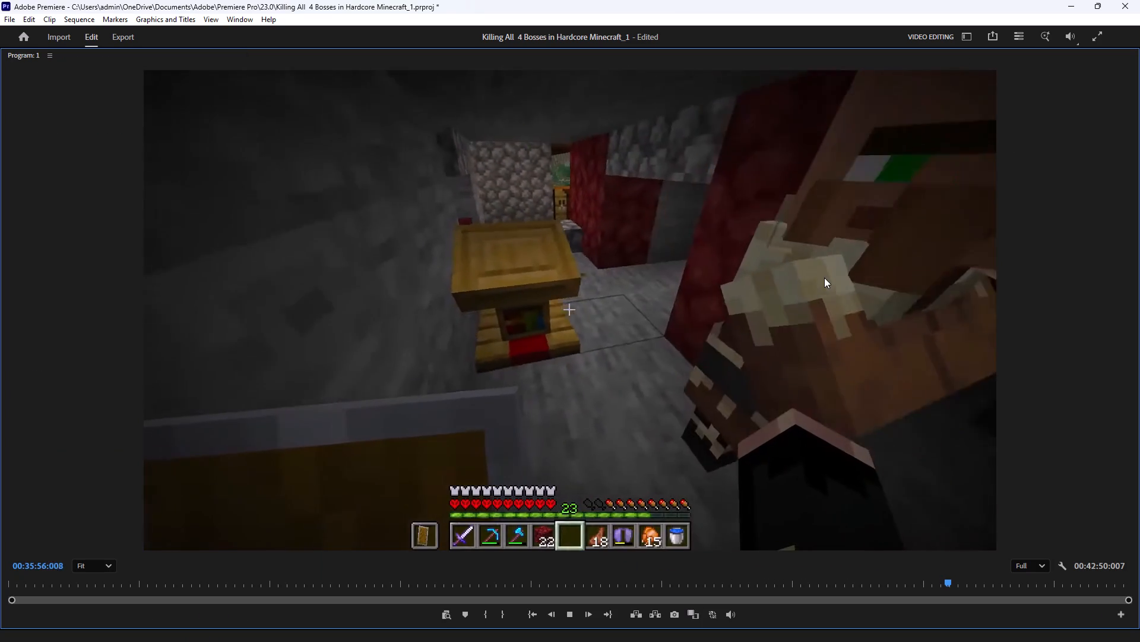
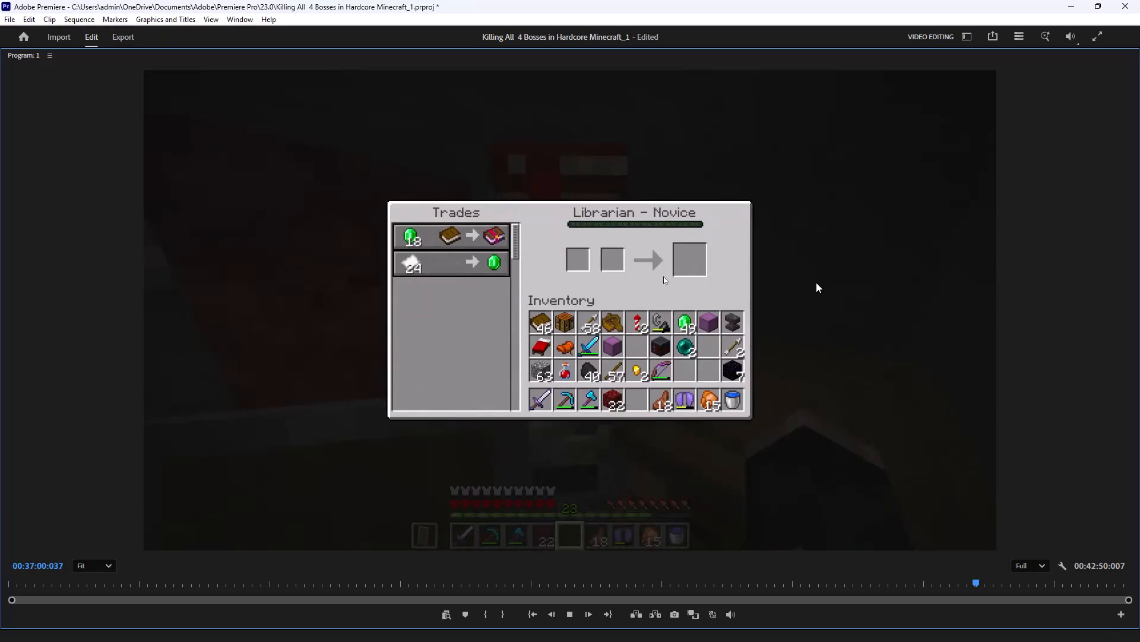
Play the sequence on from about 00:37:00 to check the music under the librarian trading scene.
{"action": "key", "text": "space"}
{"action": "key", "text": "space"}
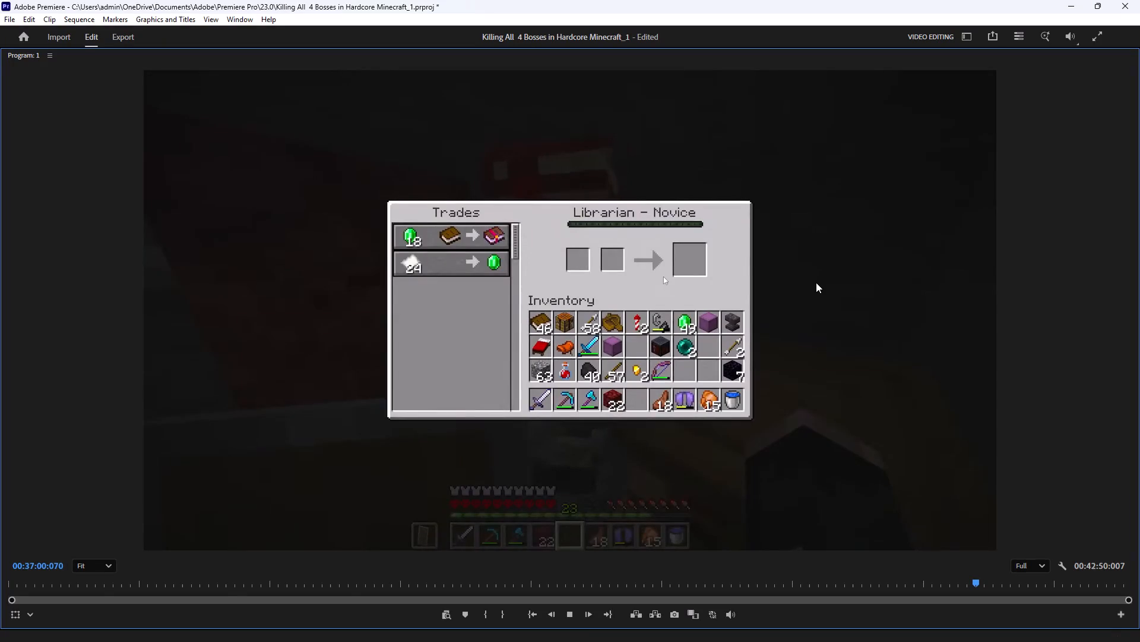
{"action": "key", "text": "grave"}
{"action": "key", "text": "space"}
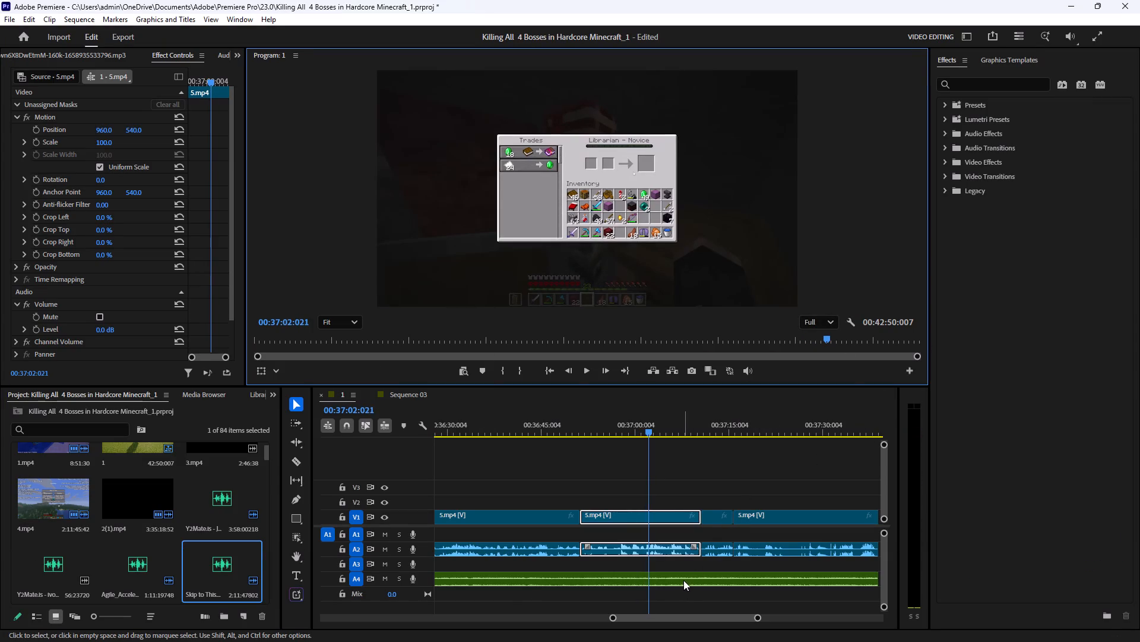
{"action": "key", "text": "space"}
{"action": "left_click", "coordinate": [745, 476]}
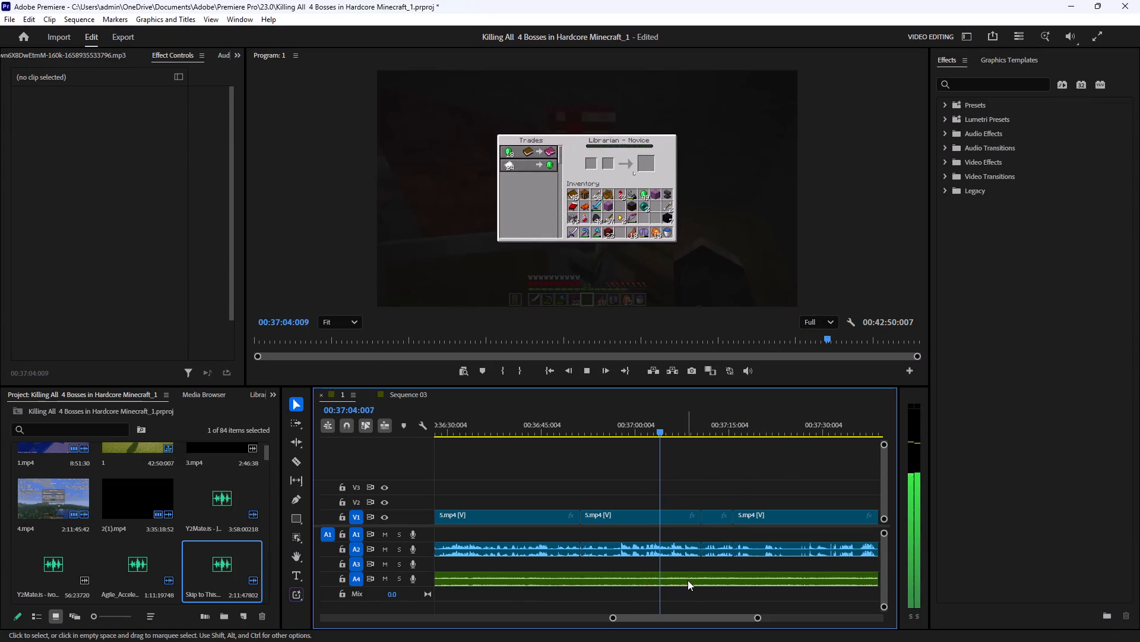
Cut the Skip to This clip on A4 at the end of the 5.mp4 clip, about 00:37:10, and delete the part after the cut.
{"action": "left_click", "coordinate": [692, 579]}
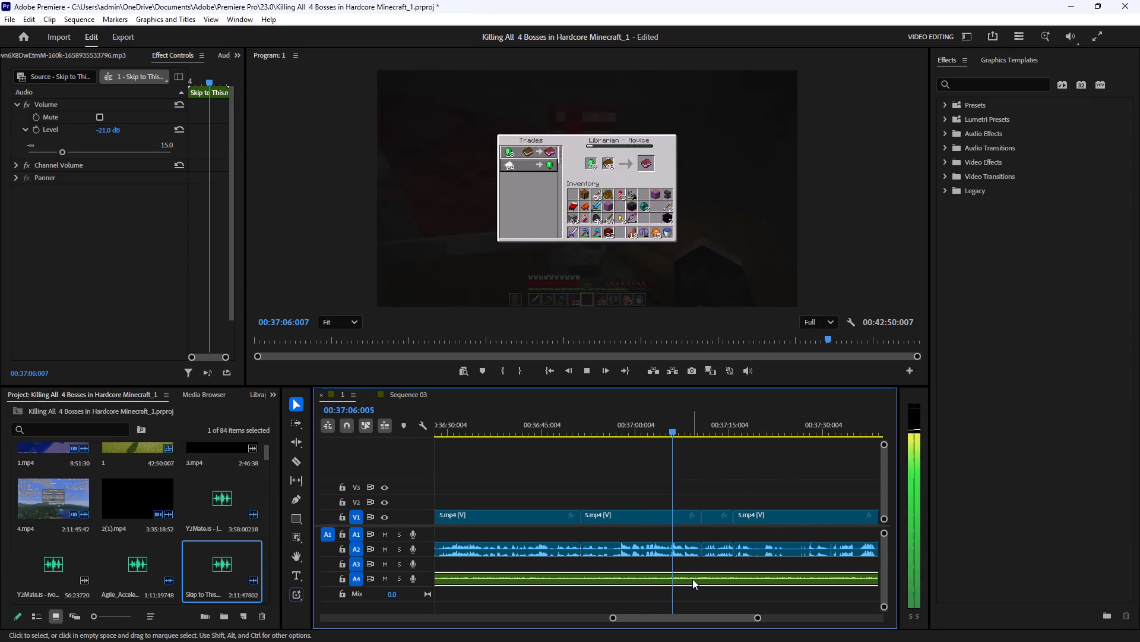
{"action": "key", "text": "c"}
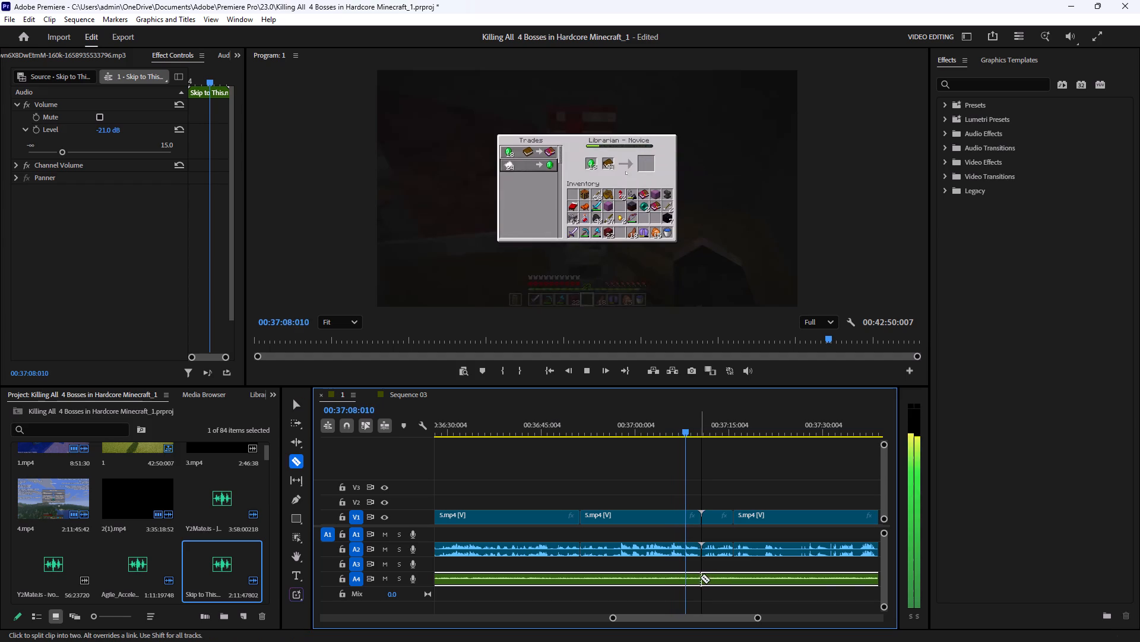
{"action": "left_click", "coordinate": [701, 580]}
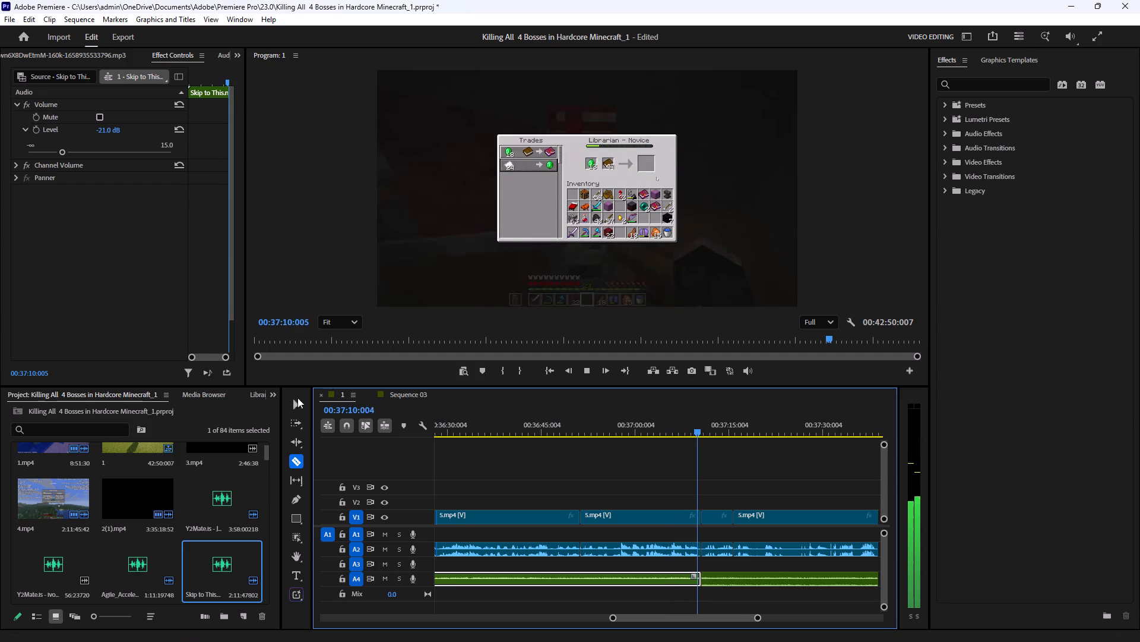
{"action": "left_click", "coordinate": [295, 401]}
{"action": "left_click_drag", "start_coordinate": [783, 593], "coordinate": [753, 580]}
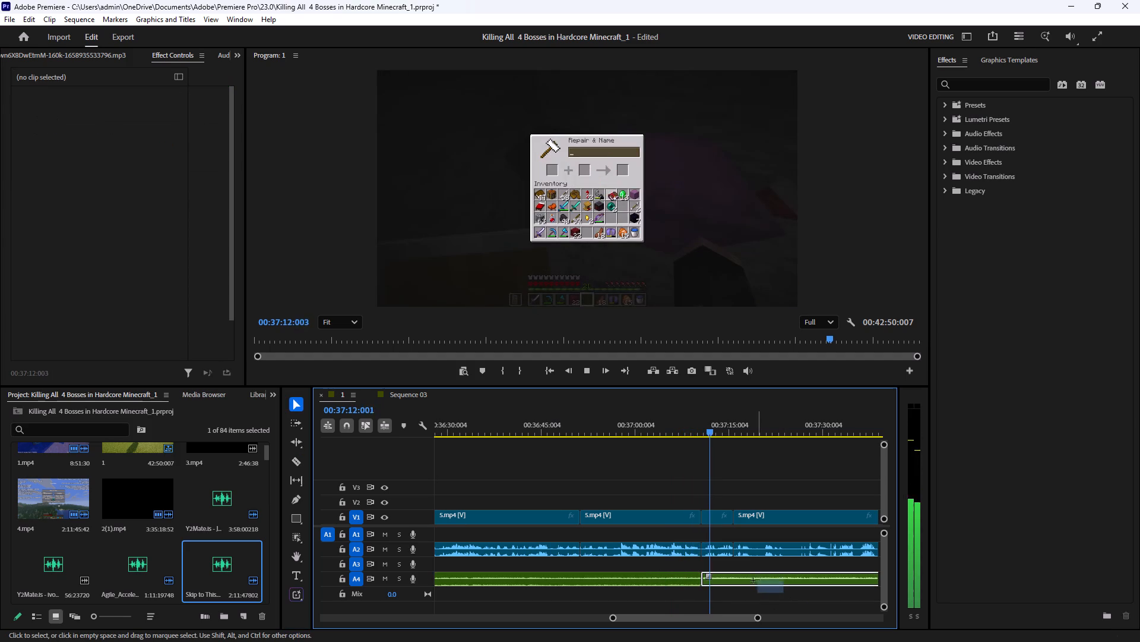
{"action": "left_click_drag", "start_coordinate": [753, 580], "coordinate": [755, 579]}
{"action": "key", "text": "BackSpace"}
Watch the footage after the music cut, from about 00:37:12 to 00:37:20, using the enlarged program monitor.
{"action": "left_click", "coordinate": [631, 265]}
{"action": "key", "text": "grave"}
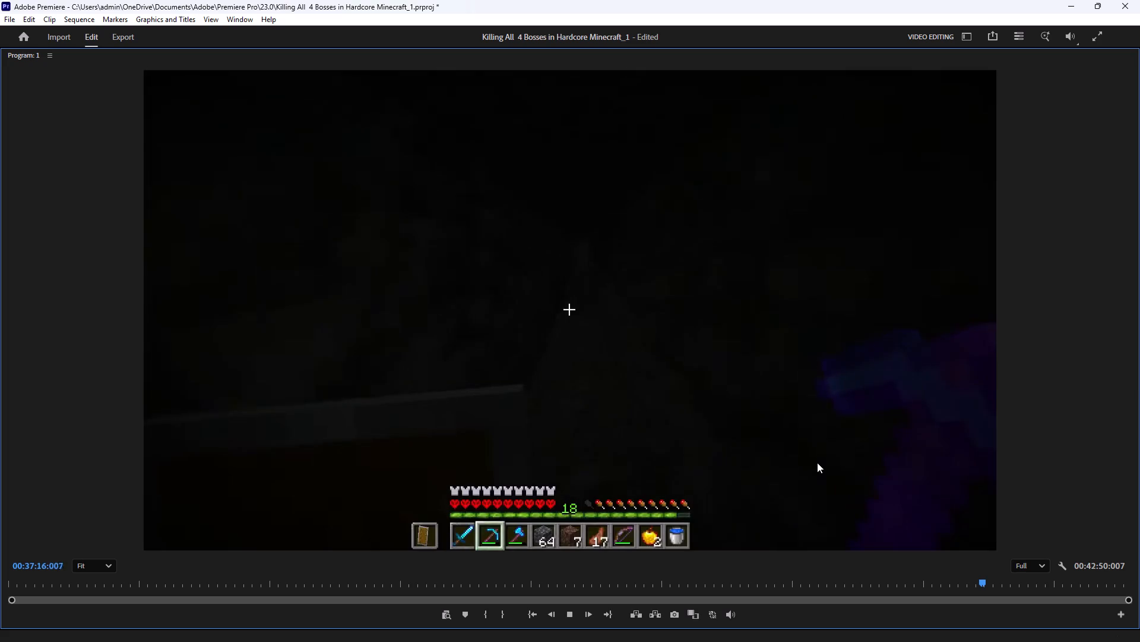
{"action": "key", "text": "grave"}
{"action": "left_click", "coordinate": [809, 474]}
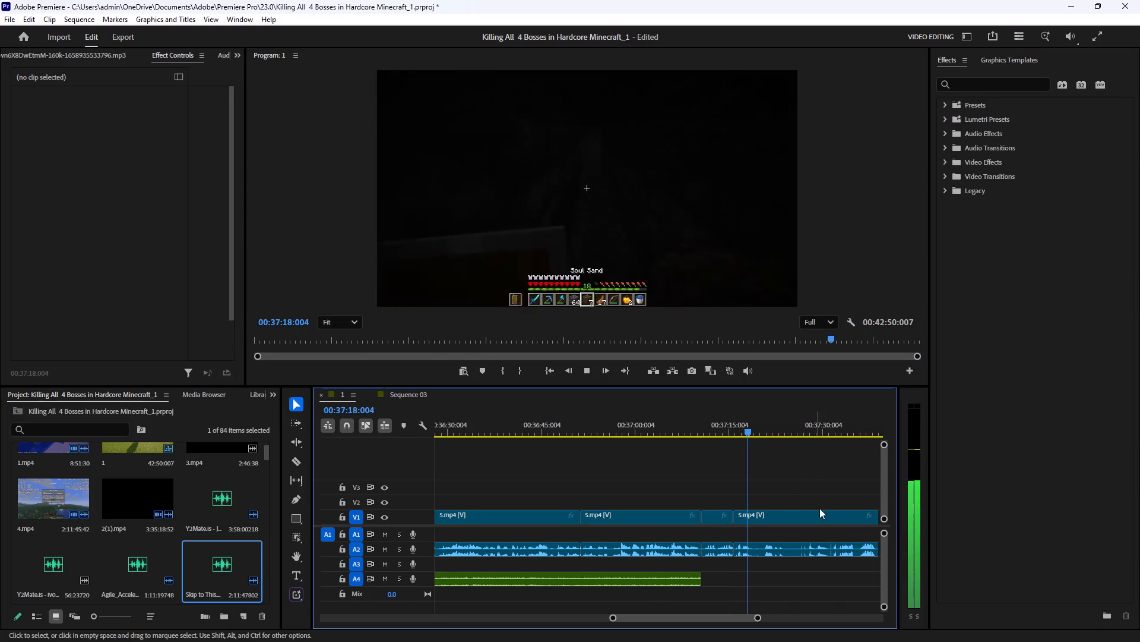
{"action": "key", "text": "space"}
{"action": "left_click", "coordinate": [791, 570]}
{"action": "key", "text": "grave"}
{"action": "key", "text": "grave"}
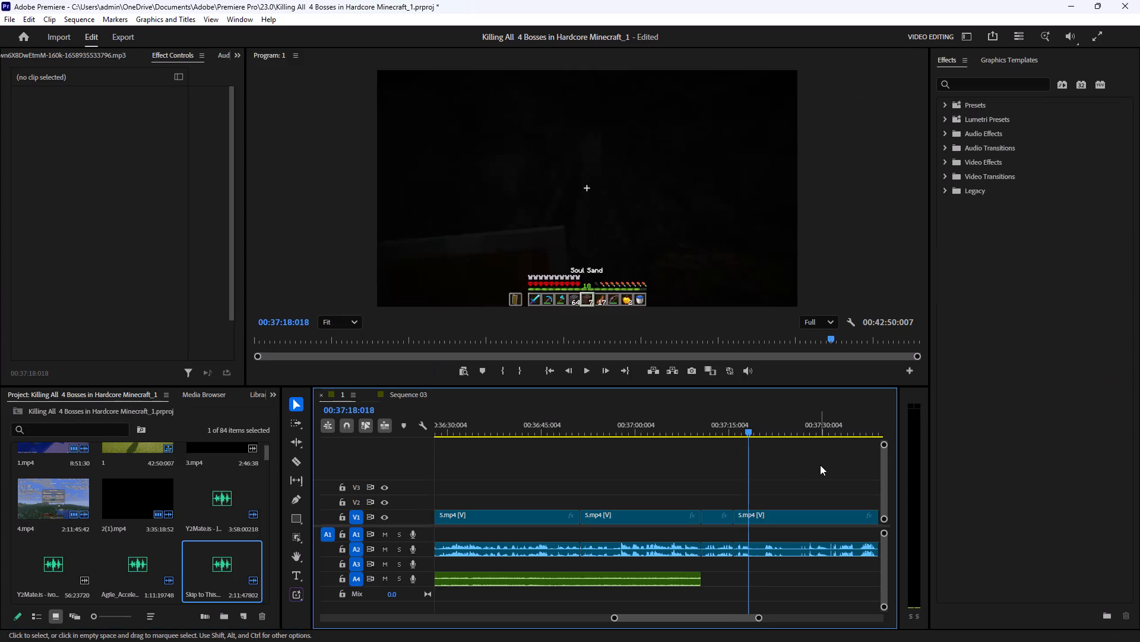
{"action": "left_click", "coordinate": [623, 238]}
{"action": "key", "text": "space"}
{"action": "key", "text": "grave"}
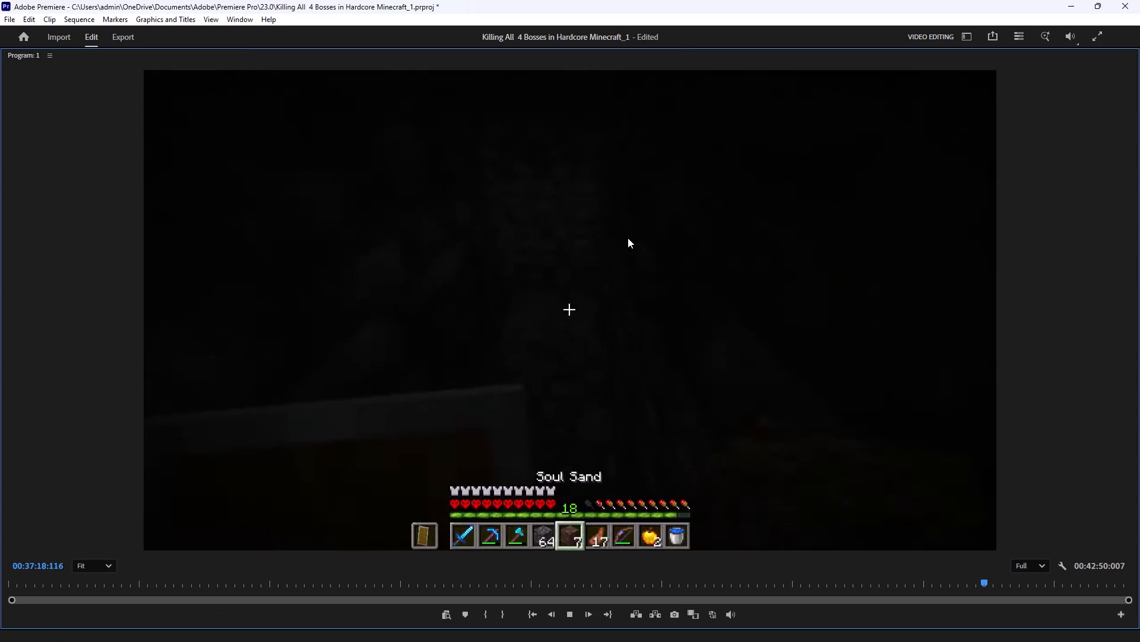
{"action": "type", "text": "`"}
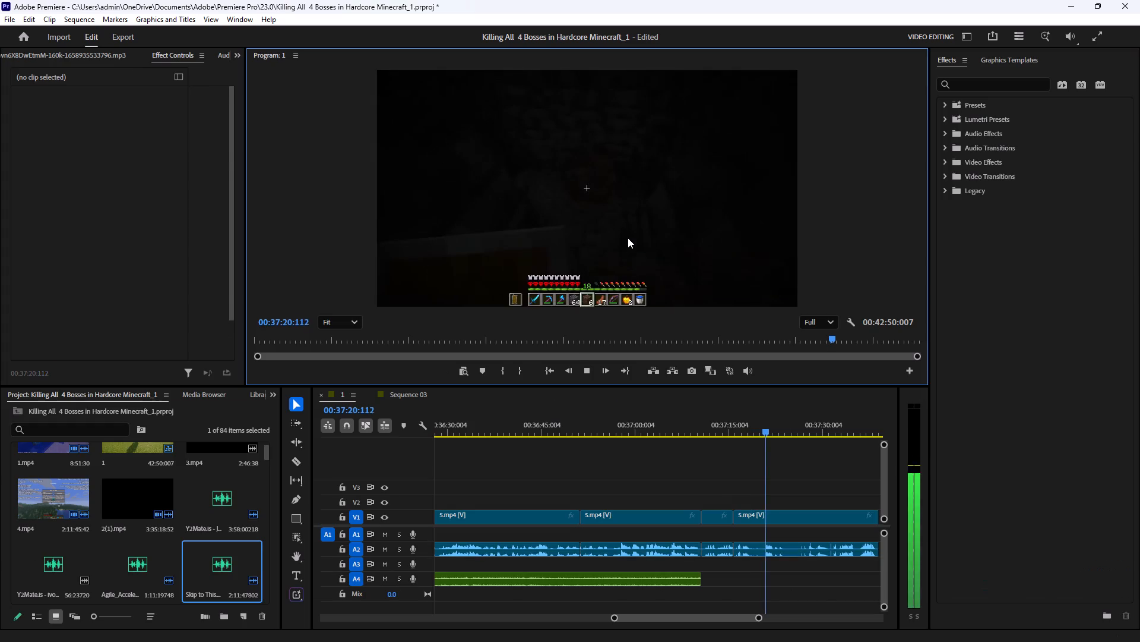
{"action": "key", "text": "space"}
Place the playhead at about 00:37:17, near the start of the long dark 5.mp4 clip.
{"action": "left_click_drag", "start_coordinate": [720, 416], "coordinate": [712, 423]}
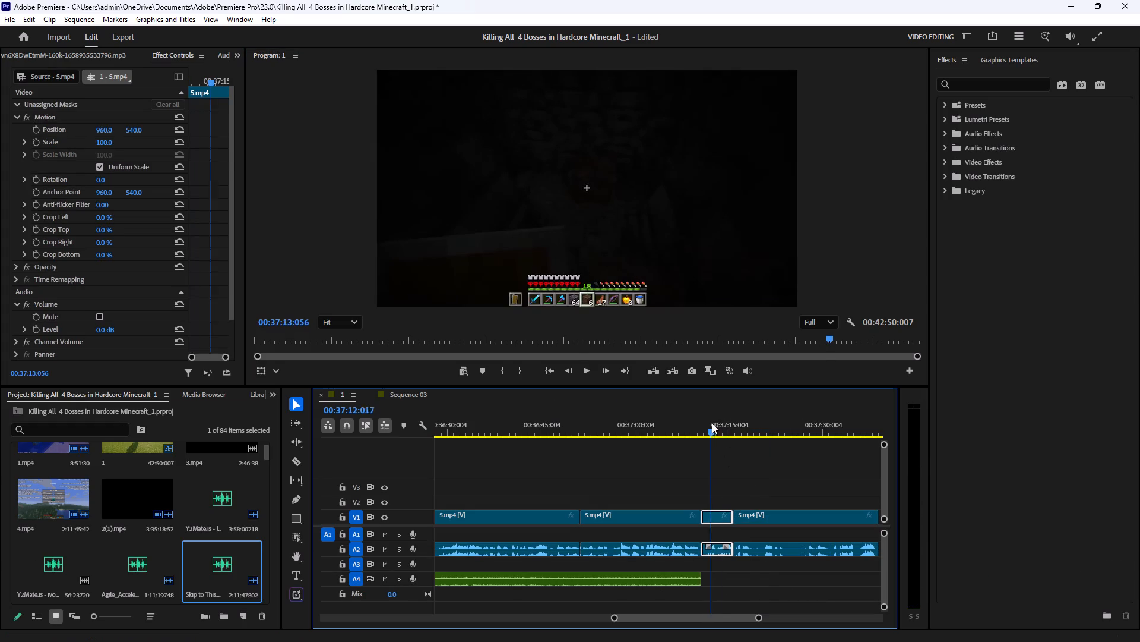
{"action": "left_click_drag", "start_coordinate": [712, 423], "coordinate": [743, 426]}
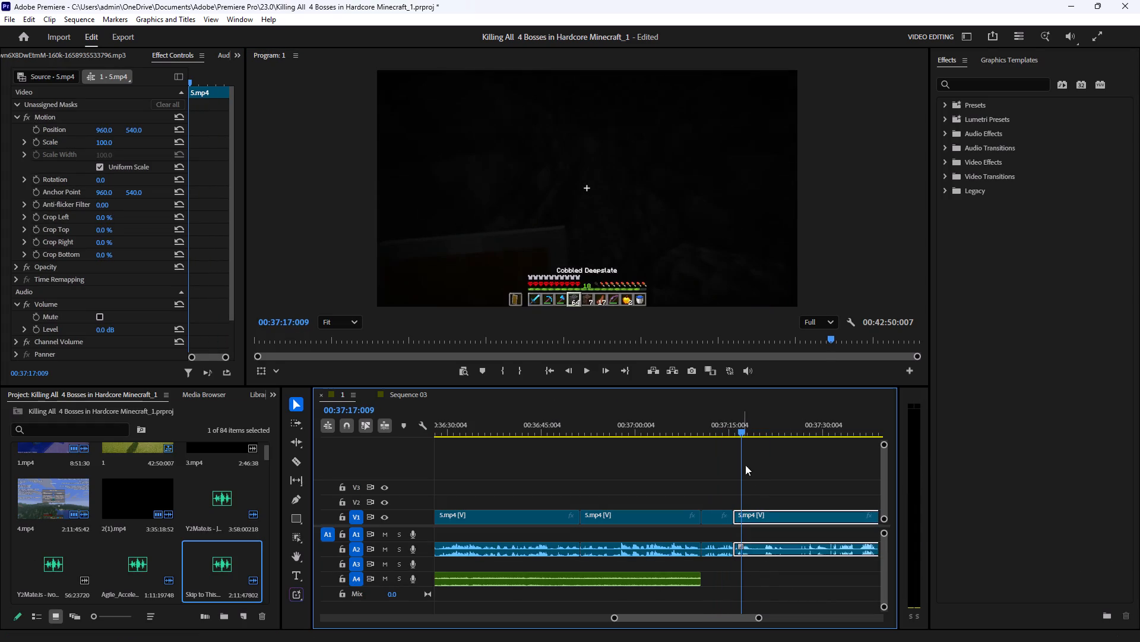
{"action": "left_click_drag", "start_coordinate": [759, 621], "coordinate": [793, 620]}
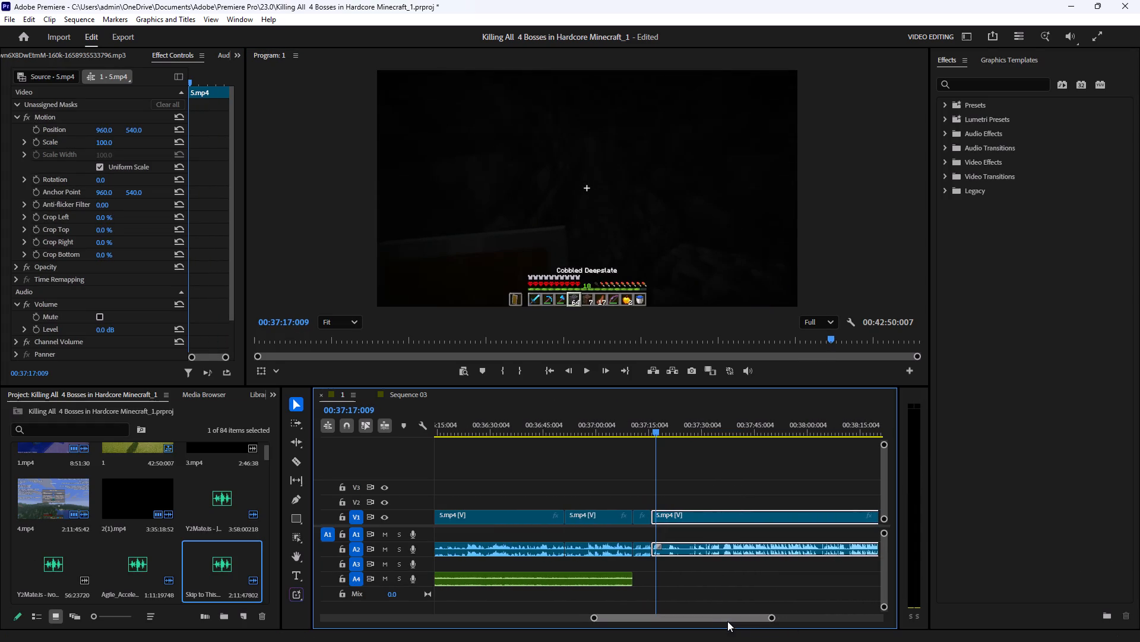
{"action": "left_click_drag", "start_coordinate": [727, 621], "coordinate": [733, 624]}
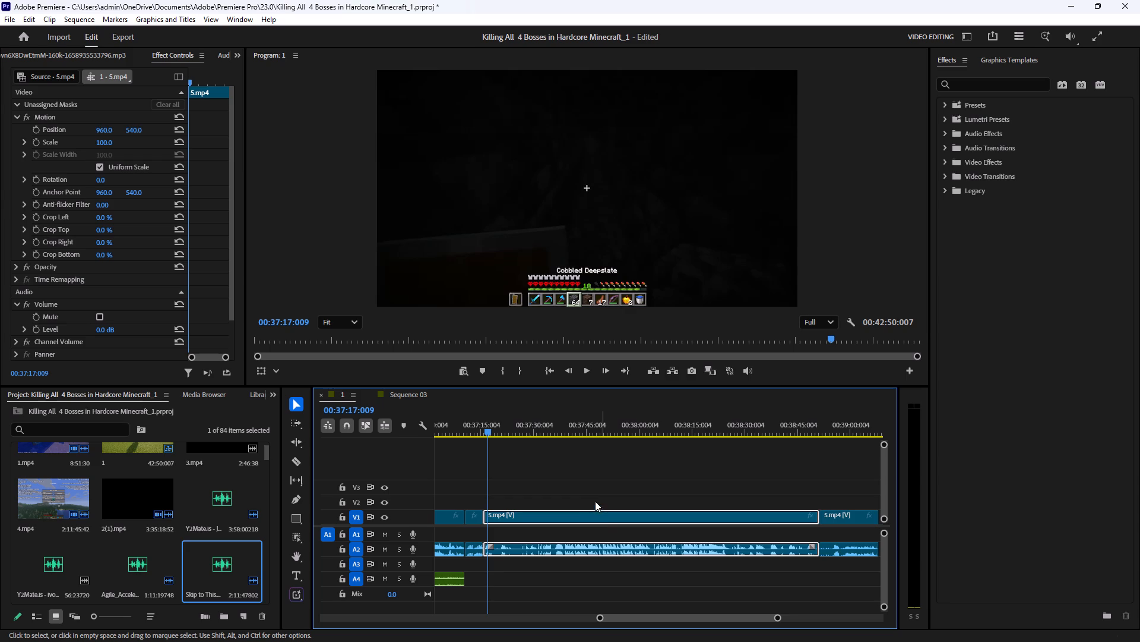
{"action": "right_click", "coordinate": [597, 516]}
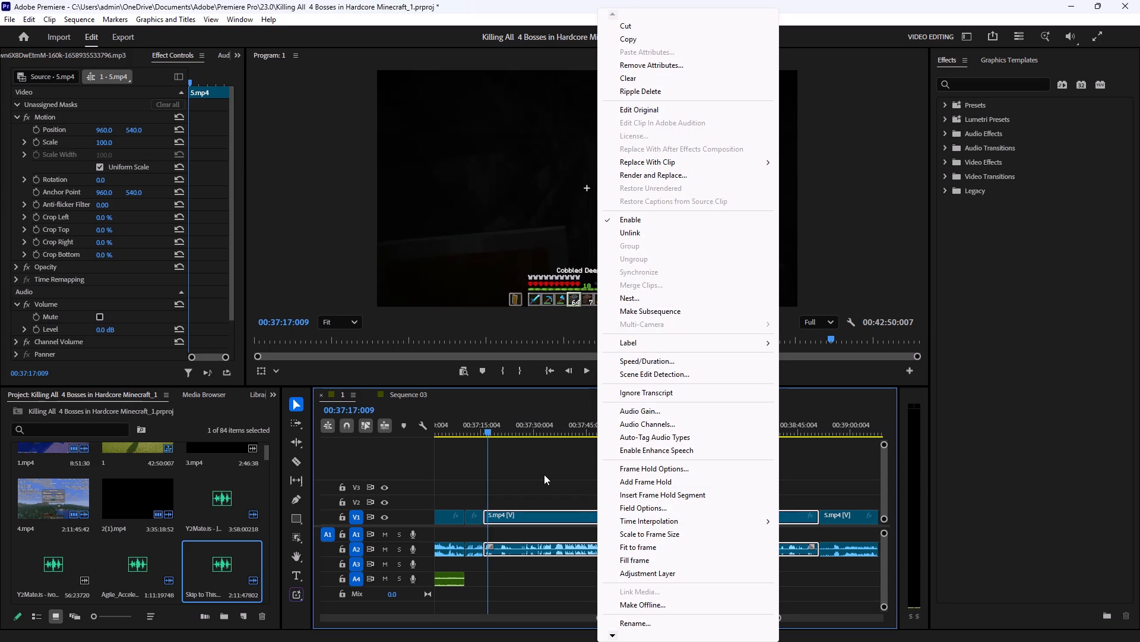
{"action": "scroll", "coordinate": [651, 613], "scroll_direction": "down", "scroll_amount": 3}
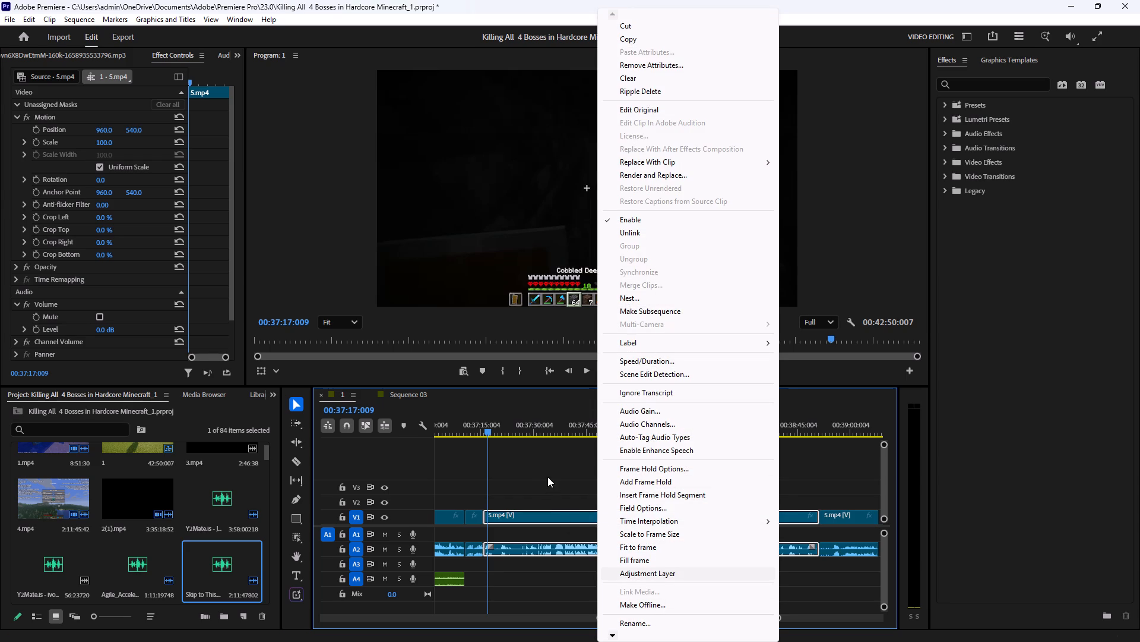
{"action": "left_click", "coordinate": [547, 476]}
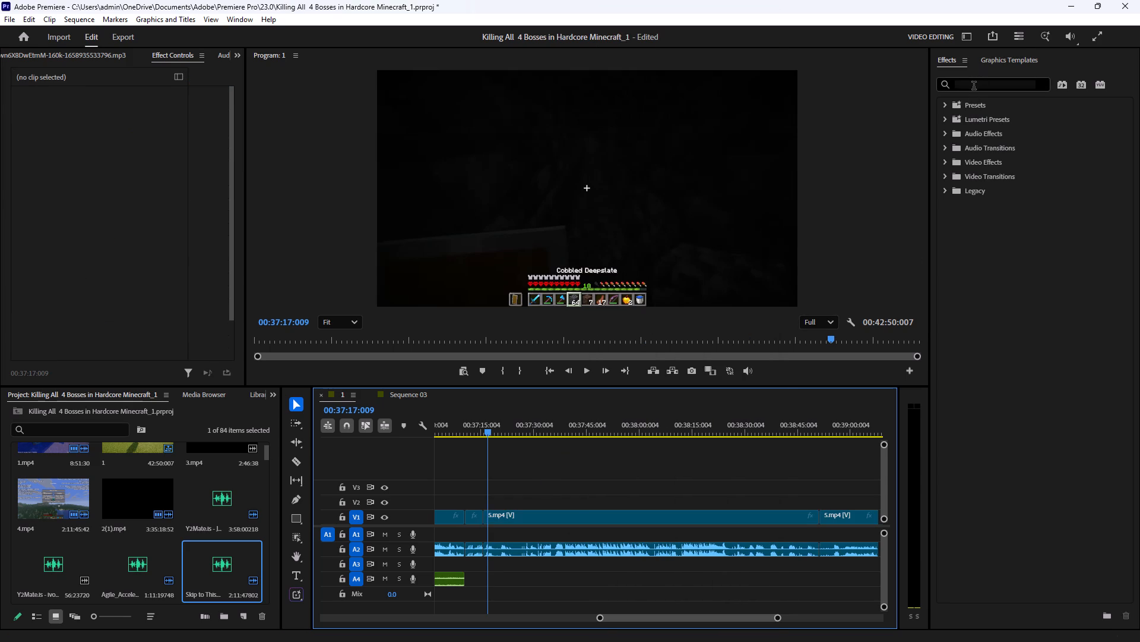
Find the Brightness & Contrast effect and apply it to the long 5.mp4 clip at the playhead.
{"action": "left_click", "coordinate": [536, 525]}
{"action": "left_click", "coordinate": [568, 513]}
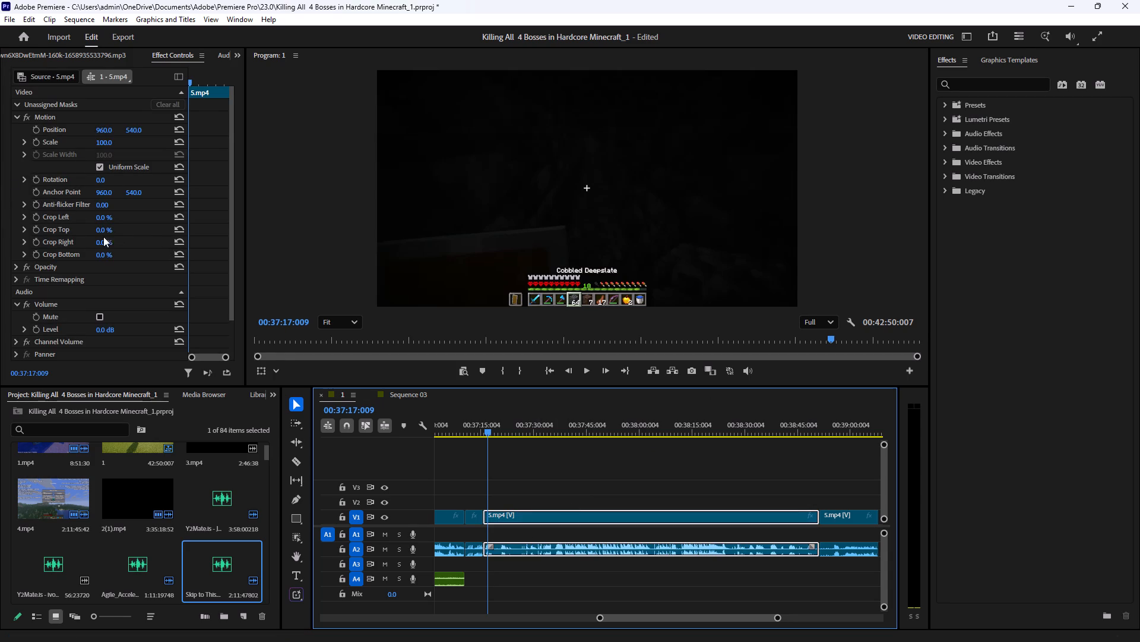
{"action": "scroll", "coordinate": [56, 281], "scroll_direction": "down", "scroll_amount": 4}
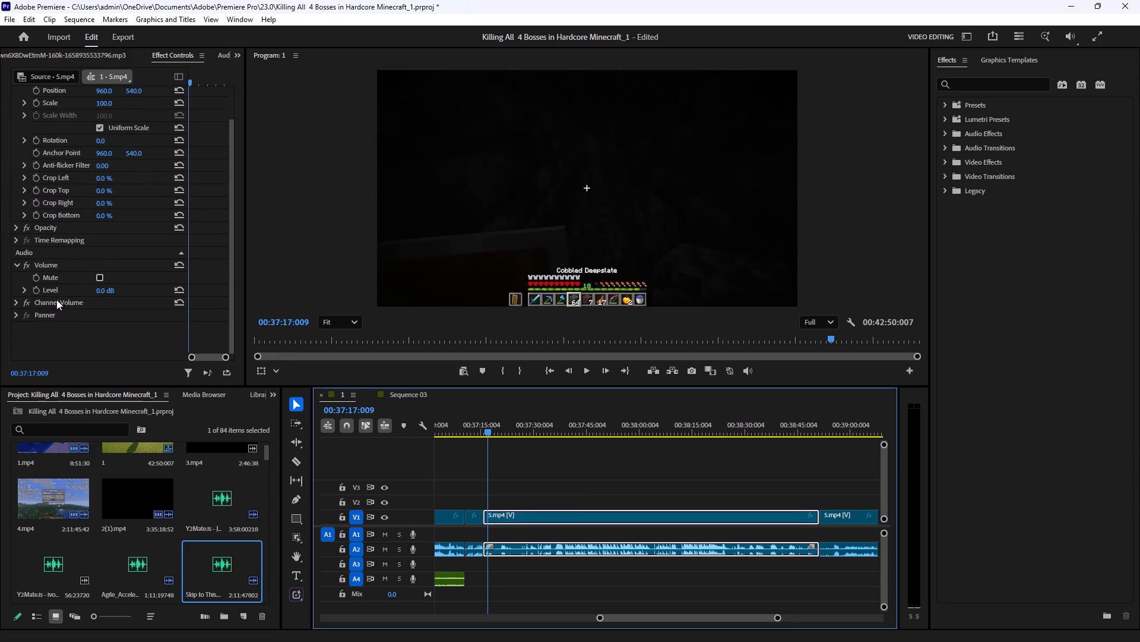
{"action": "scroll", "coordinate": [62, 320], "scroll_direction": "up", "scroll_amount": 3}
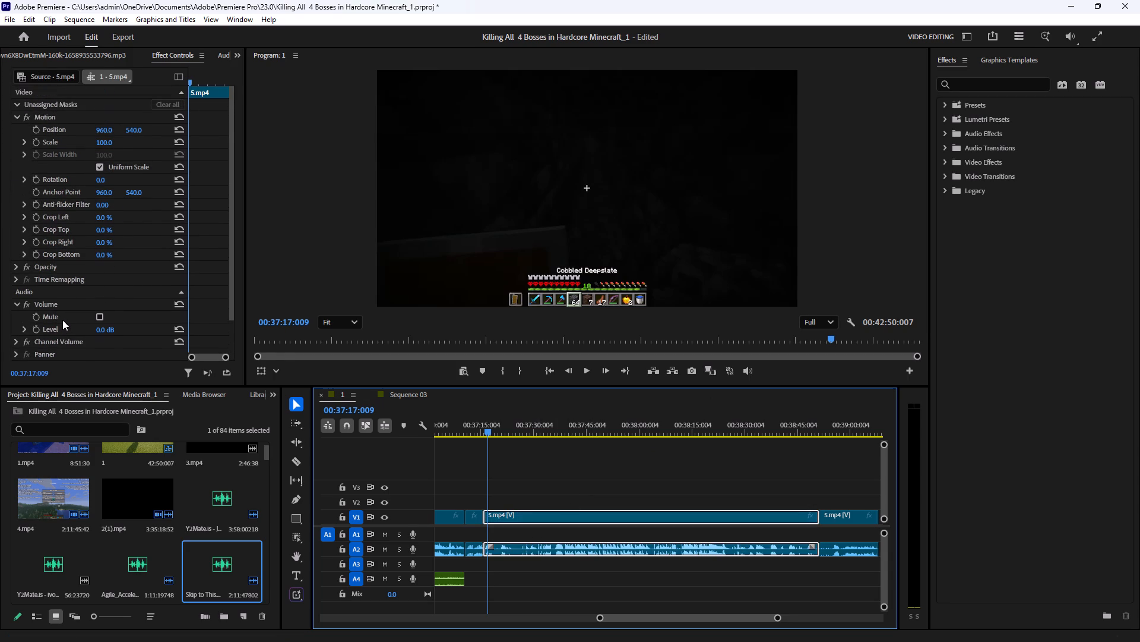
{"action": "scroll", "coordinate": [62, 320], "scroll_direction": "up", "scroll_amount": 1}
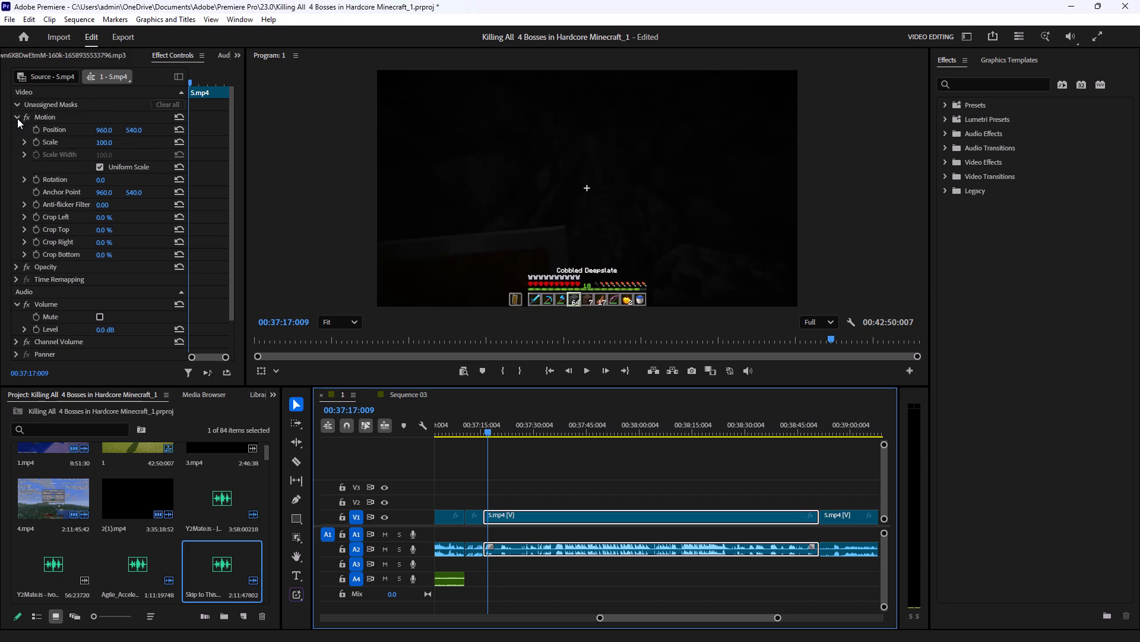
{"action": "left_click", "coordinate": [17, 118]}
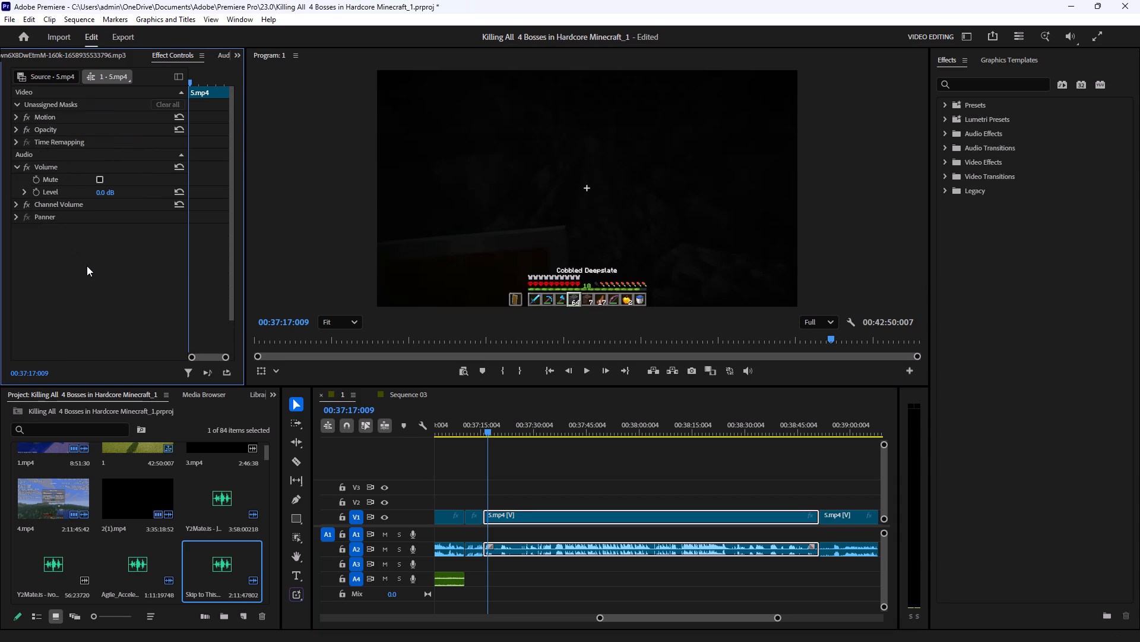
{"action": "left_click", "coordinate": [983, 85]}
{"action": "type", "text": "brig"}
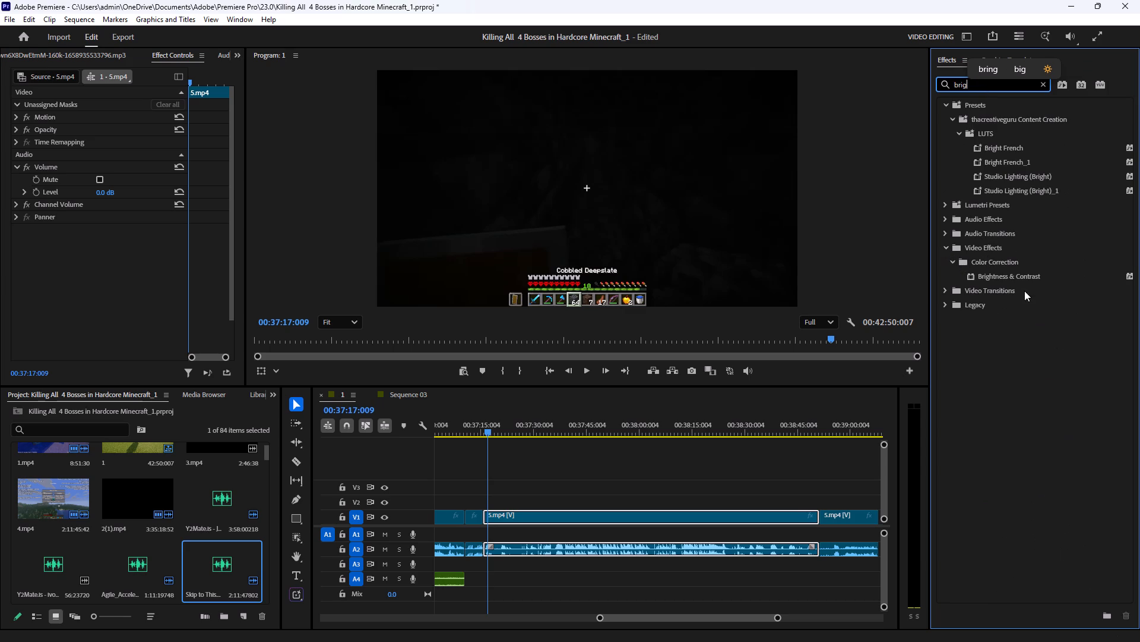
{"action": "left_click_drag", "start_coordinate": [1016, 279], "coordinate": [498, 519]}
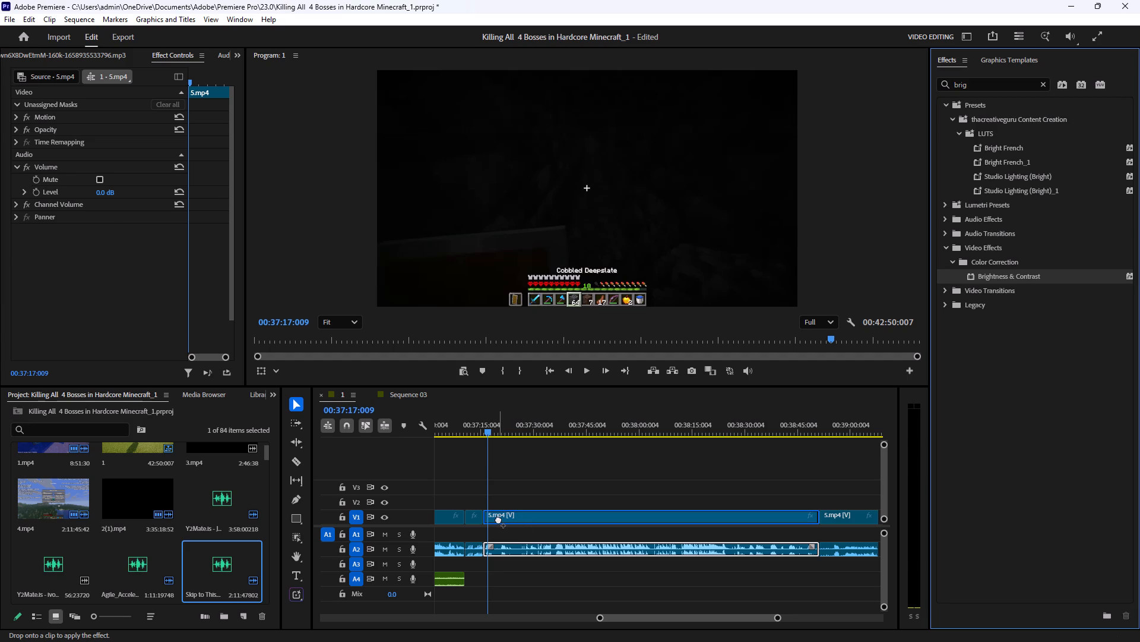
{"action": "left_click_drag", "start_coordinate": [498, 519], "coordinate": [498, 515]}
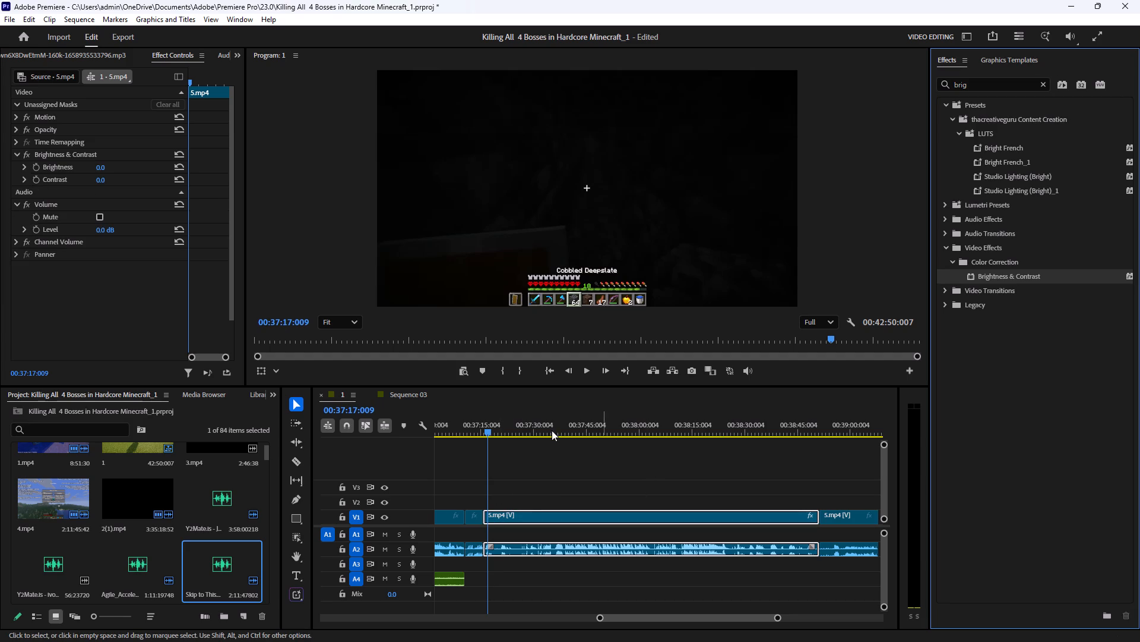
Raise the 5.mp4 clip's brightness to about 17 and increase its contrast slightly.
{"action": "left_click_drag", "start_coordinate": [102, 169], "coordinate": [112, 169]}
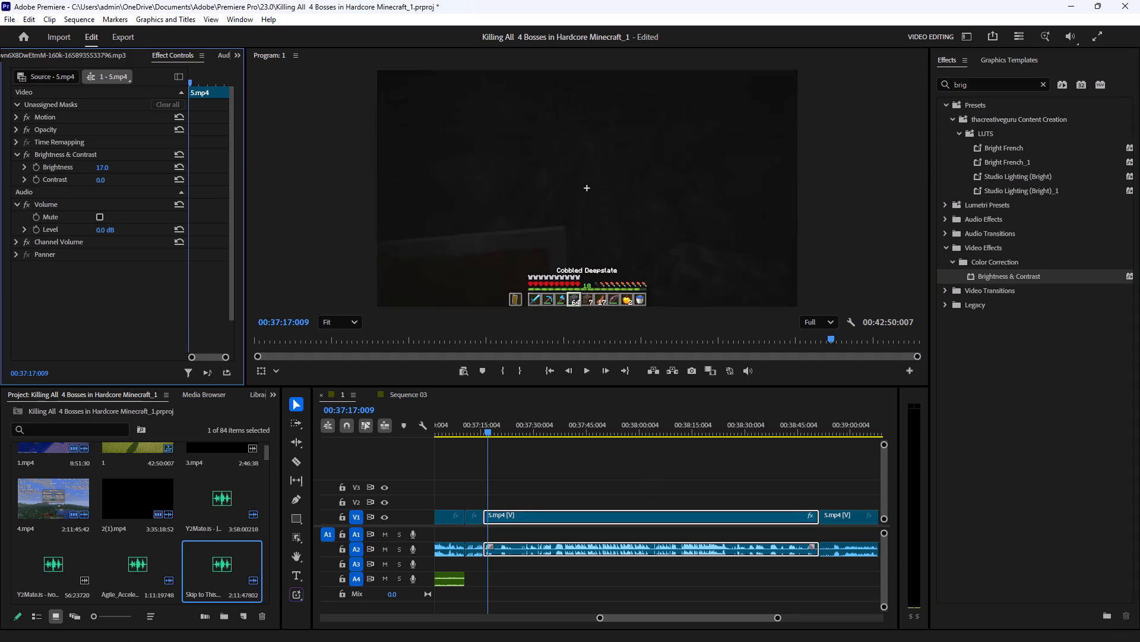
{"action": "left_click_drag", "start_coordinate": [112, 169], "coordinate": [110, 169]}
{"action": "left_click_drag", "start_coordinate": [103, 182], "coordinate": [109, 182]}
{"action": "left_click", "coordinate": [595, 467]}
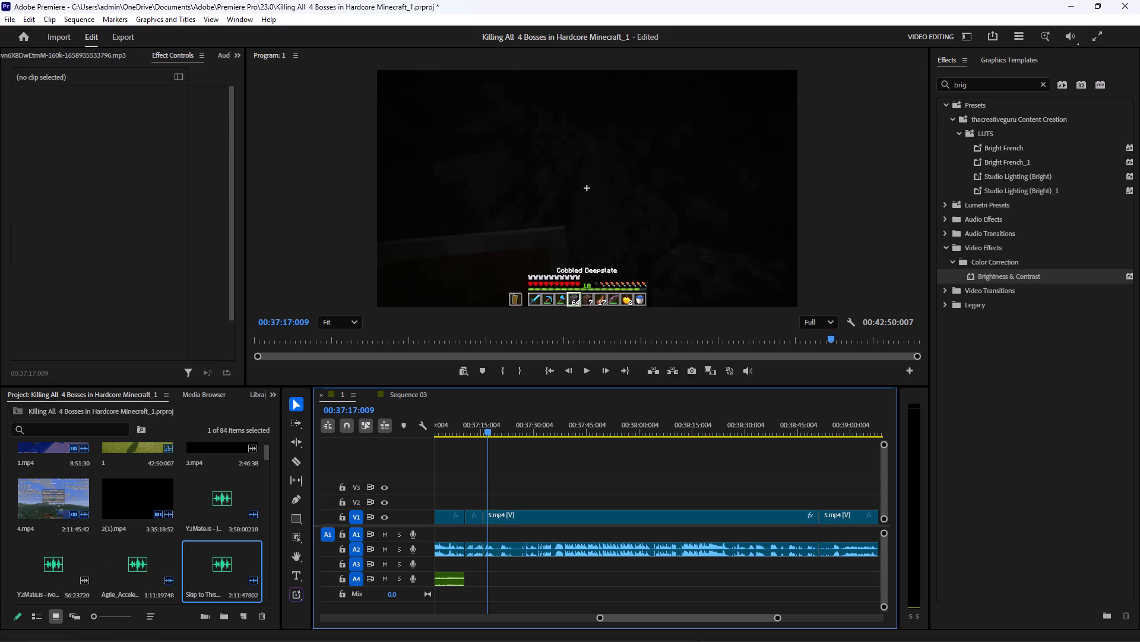
Open the ivory - rumble track in the source monitor for preview and rewind it to the start.
{"action": "double_click", "coordinate": [58, 558]}
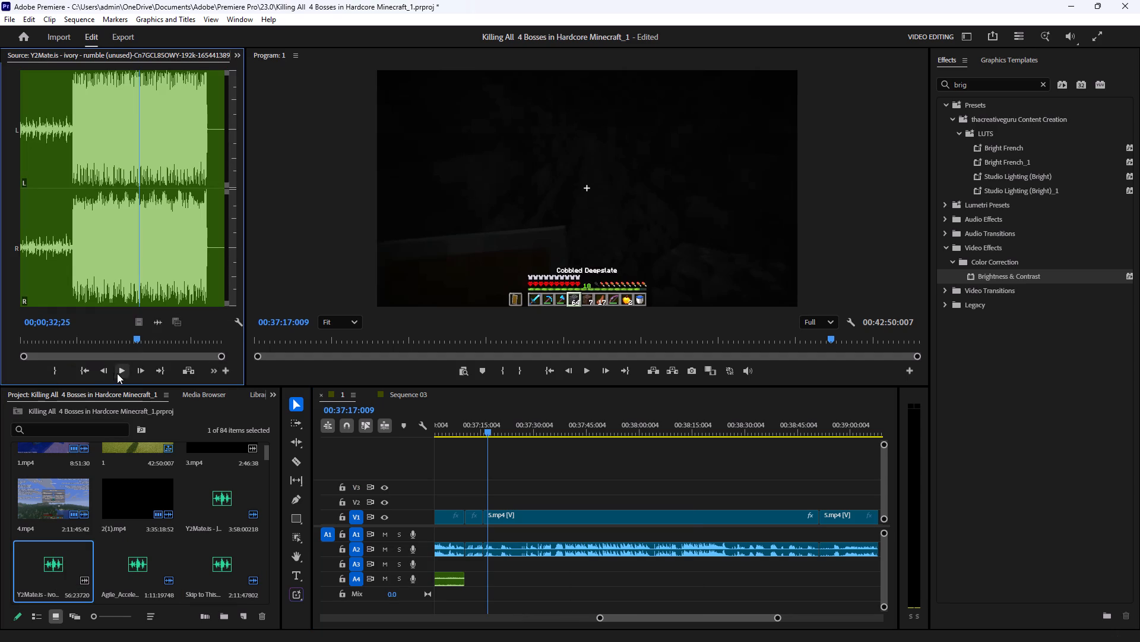
{"action": "left_click", "coordinate": [119, 373]}
{"action": "left_click_drag", "start_coordinate": [113, 335], "coordinate": [0, 348]}
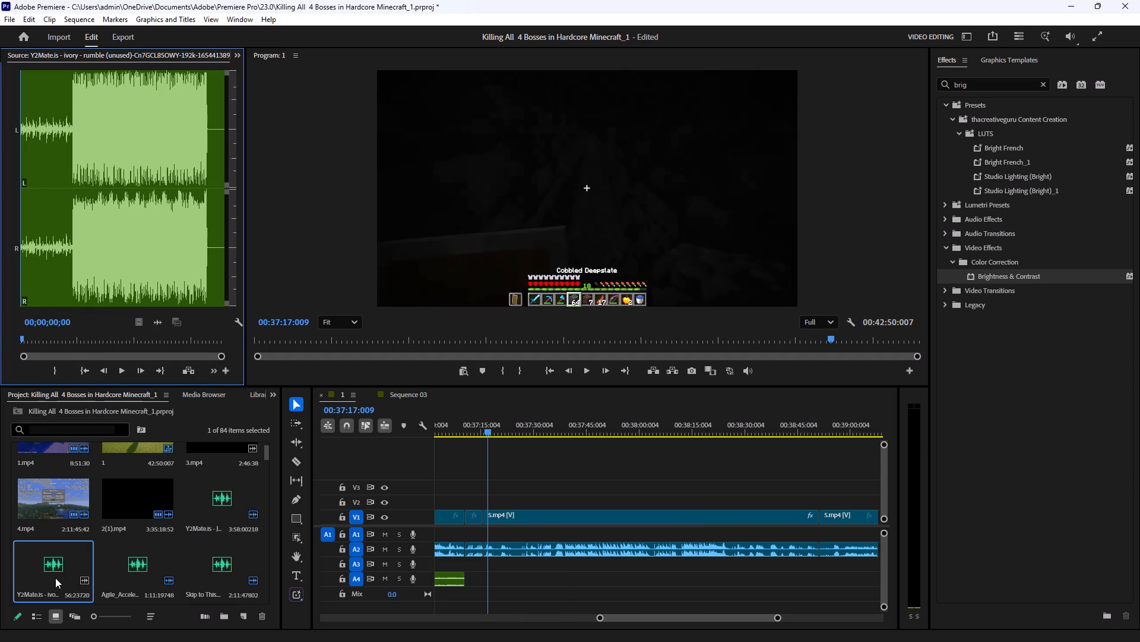
Place the ivory - rumble track on audio track A4, starting at about 00:37:21 under the long 5.mp4 clip.
{"action": "left_click_drag", "start_coordinate": [49, 575], "coordinate": [491, 580]}
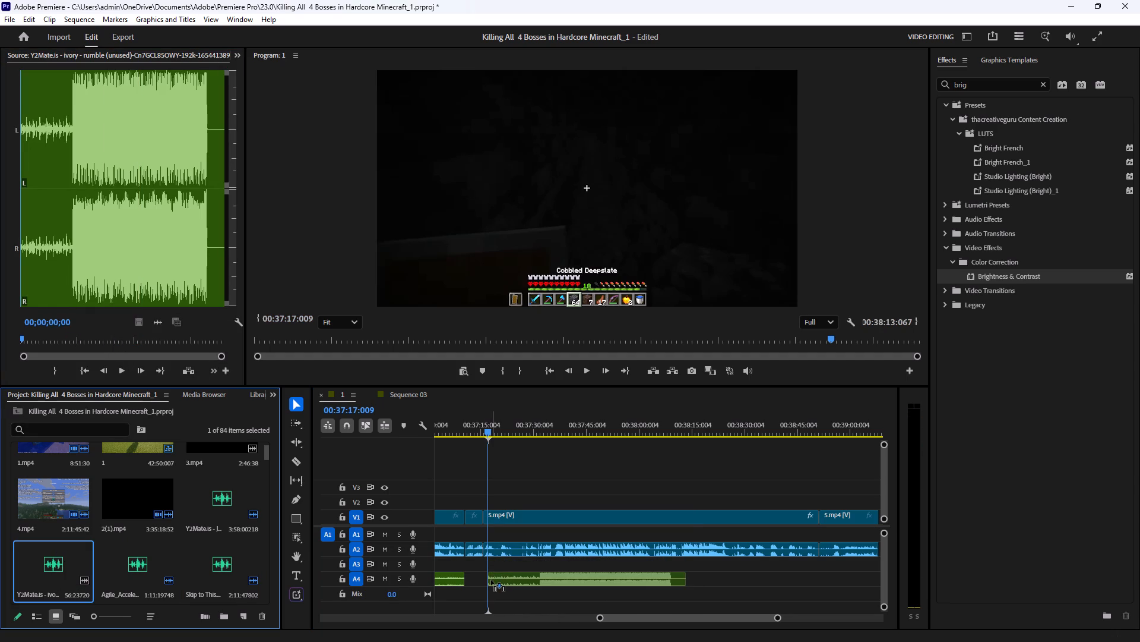
{"action": "left_click_drag", "start_coordinate": [491, 580], "coordinate": [506, 575]}
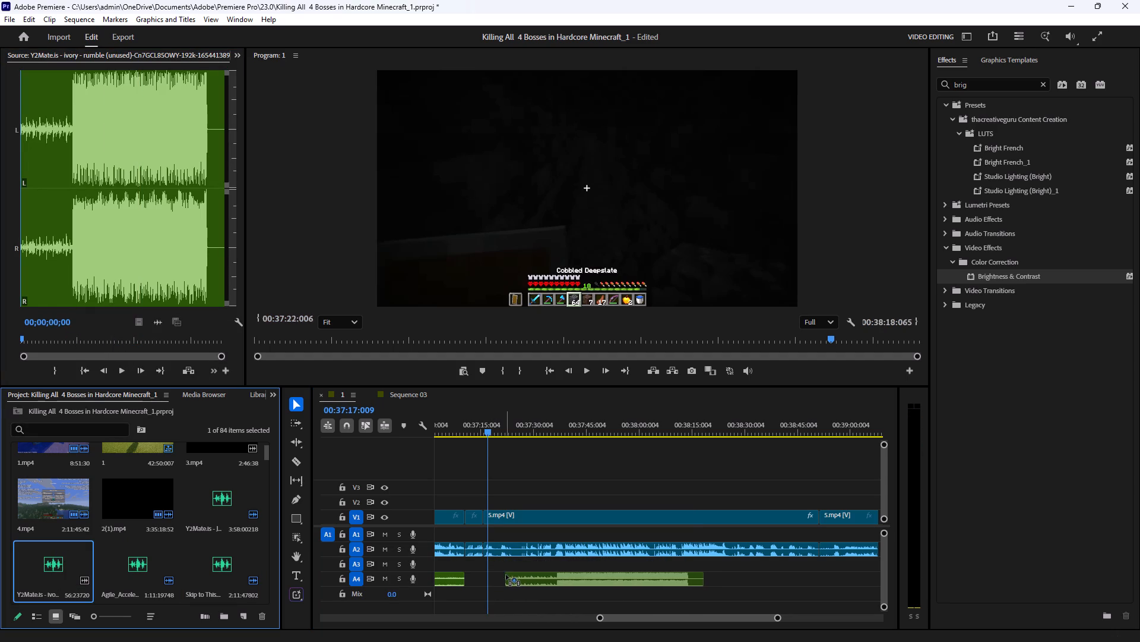
{"action": "left_click_drag", "start_coordinate": [506, 575], "coordinate": [502, 578]}
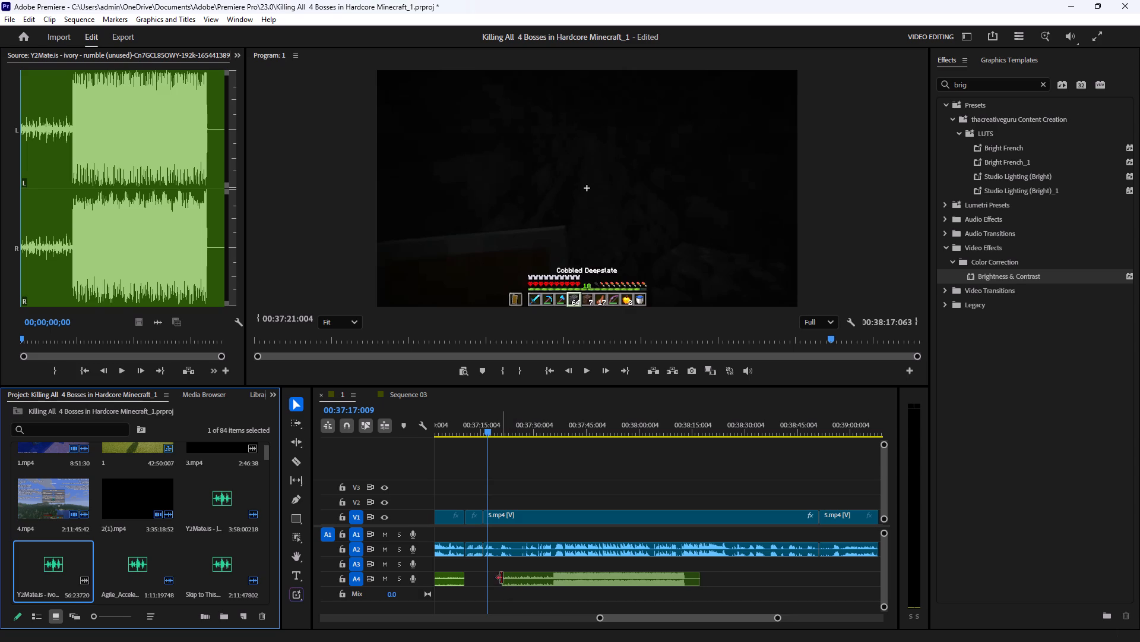
Lower the volume level of the placed ivory - rumble clip to -21.0 dB.
{"action": "left_click", "coordinate": [558, 577]}
{"action": "right_click", "coordinate": [558, 577]}
{"action": "left_click", "coordinate": [531, 581]}
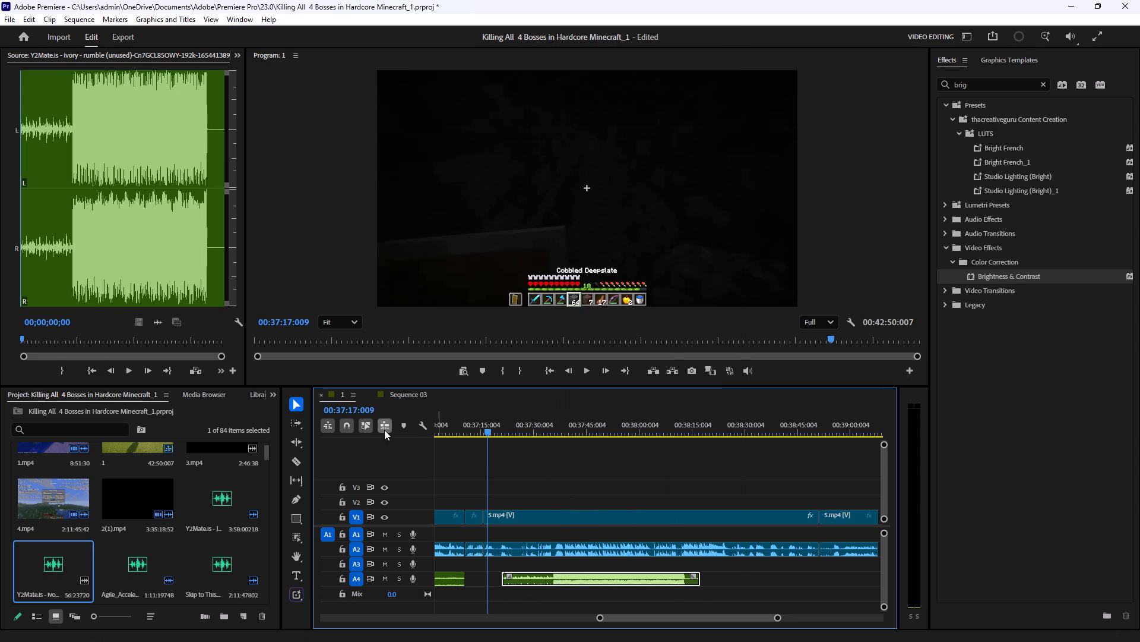
{"action": "left_click", "coordinate": [239, 51]}
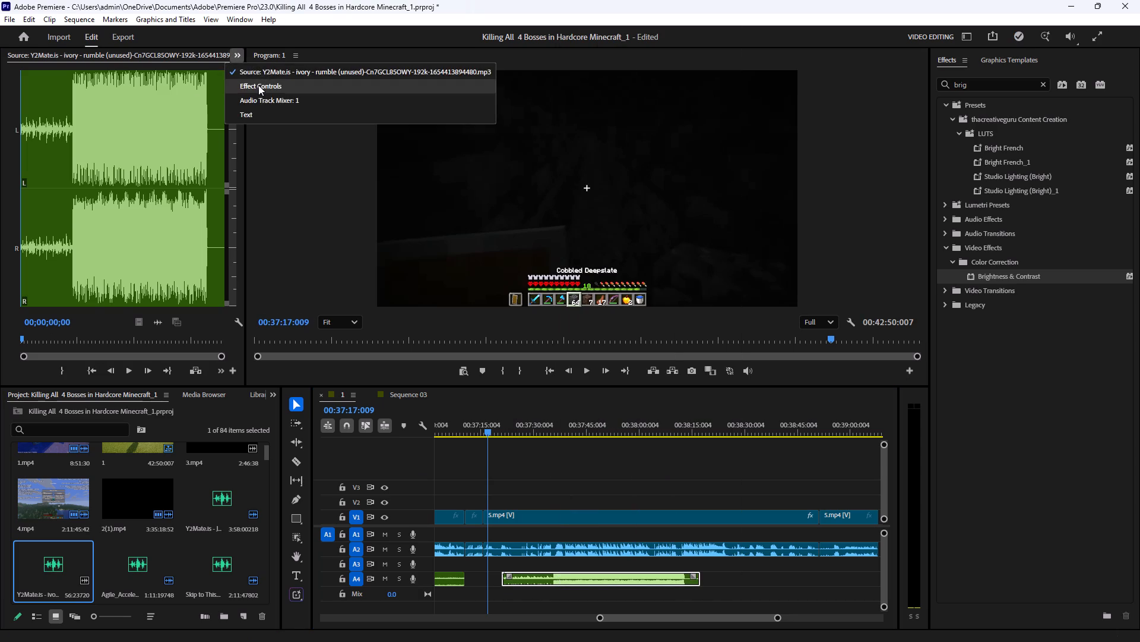
{"action": "left_click", "coordinate": [258, 86]}
{"action": "left_click", "coordinate": [772, 585]}
{"action": "left_click", "coordinate": [610, 588]}
{"action": "left_click", "coordinate": [606, 575]}
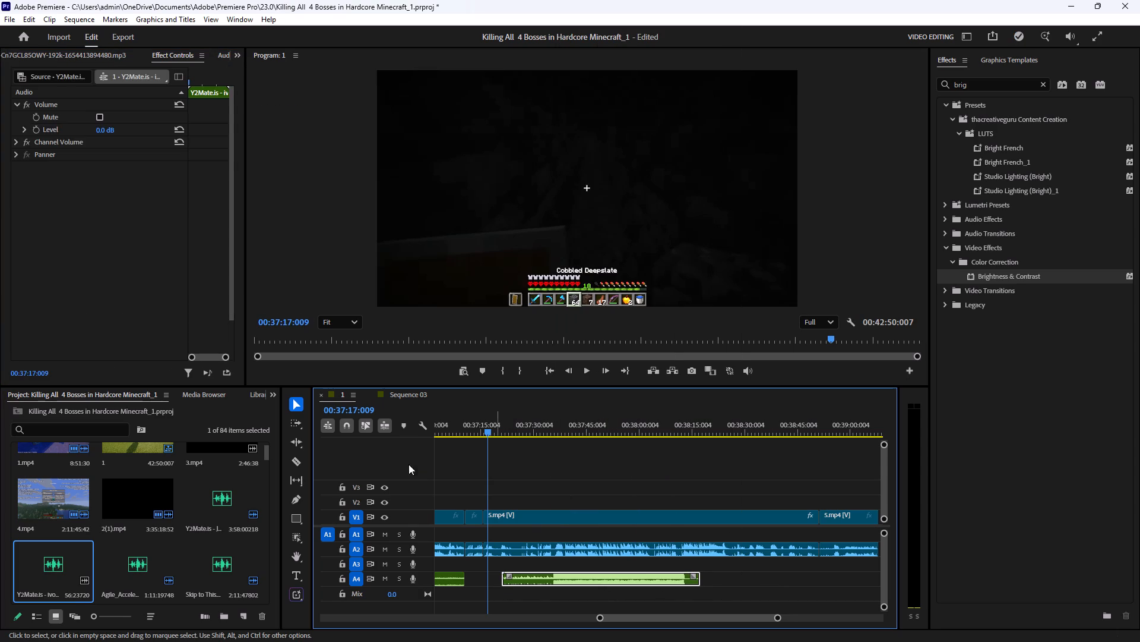
{"action": "left_click", "coordinate": [24, 131]}
{"action": "left_click_drag", "start_coordinate": [107, 155], "coordinate": [84, 152]}
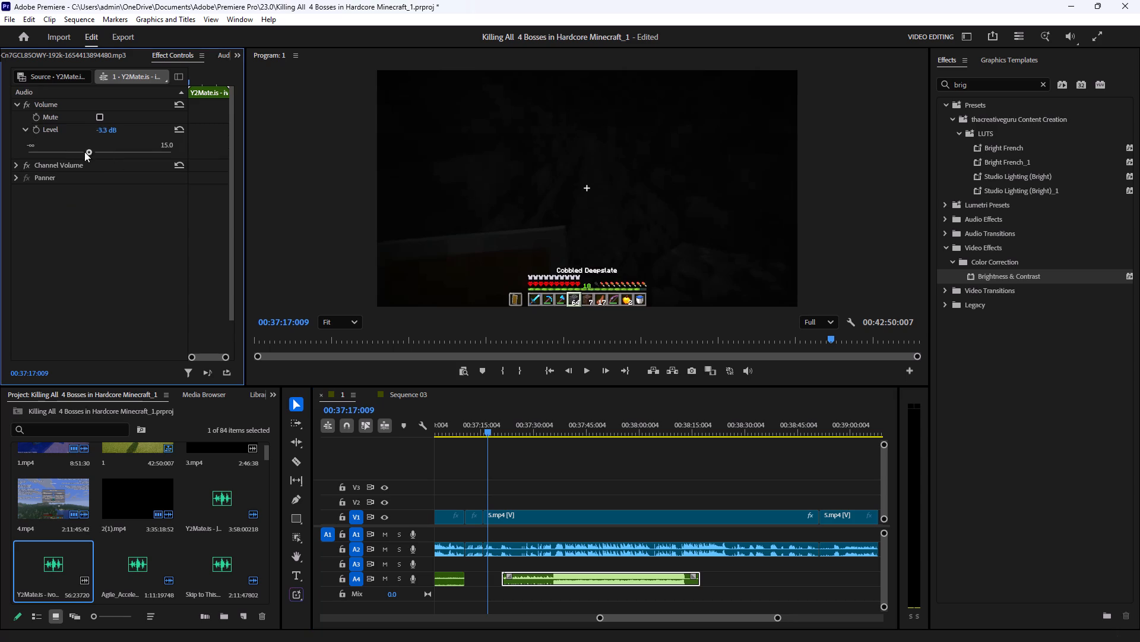
{"action": "left_click_drag", "start_coordinate": [84, 152], "coordinate": [63, 161]}
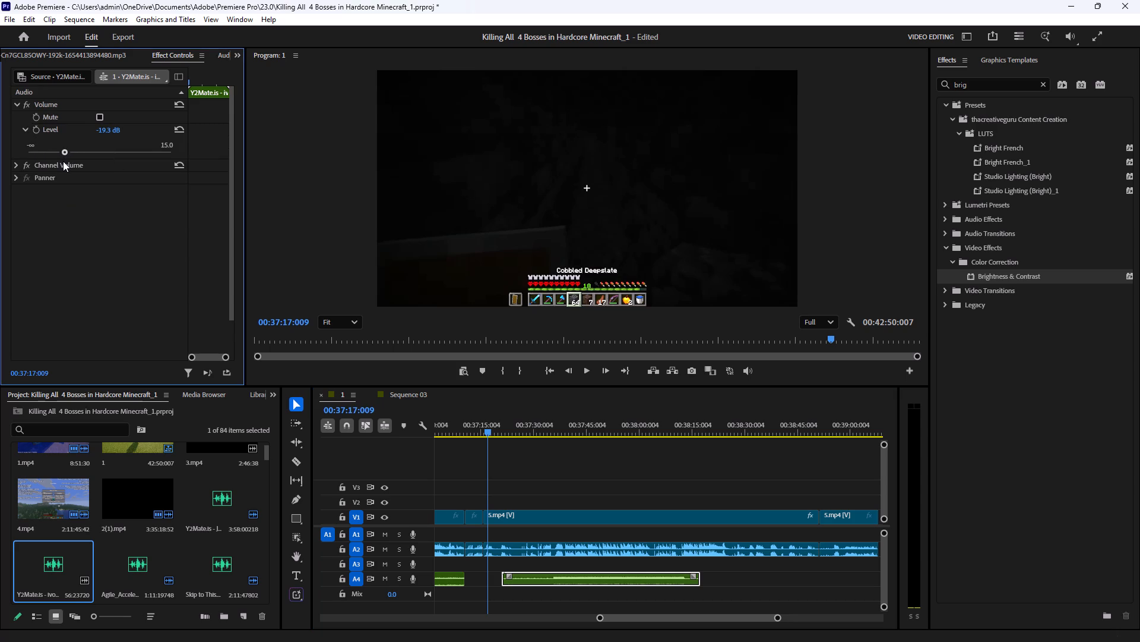
{"action": "left_click_drag", "start_coordinate": [63, 161], "coordinate": [61, 165]}
Play the sequence from about 00:37:17 and shift the ivory - rumble clip on A4 to start at about 00:37:26.
{"action": "left_click", "coordinate": [582, 468]}
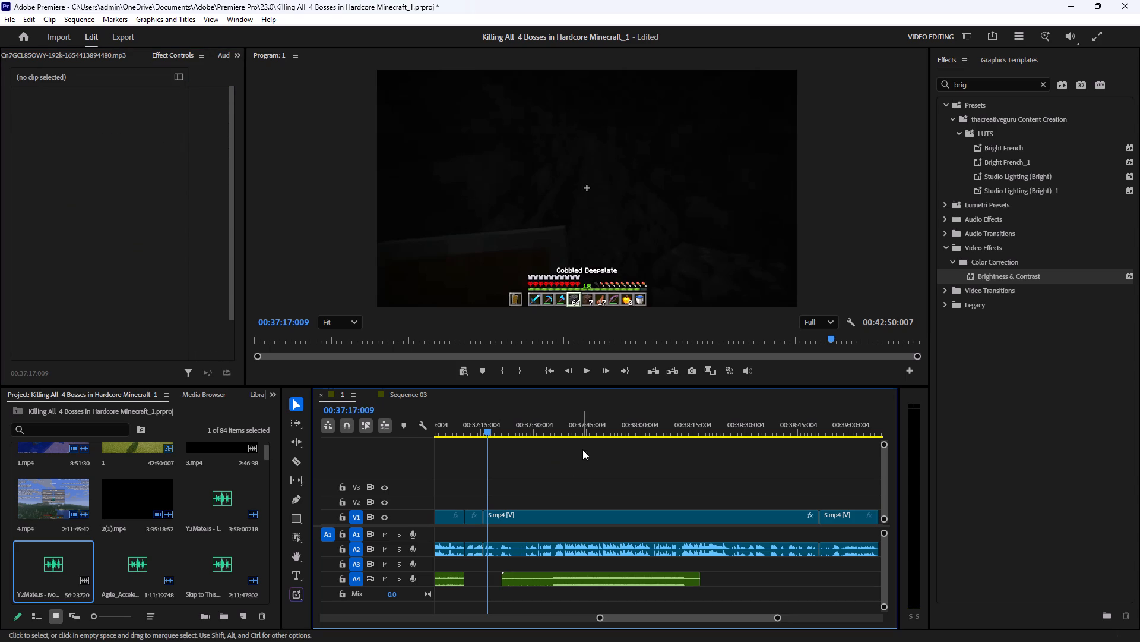
{"action": "left_click", "coordinate": [590, 373]}
{"action": "left_click", "coordinate": [612, 259]}
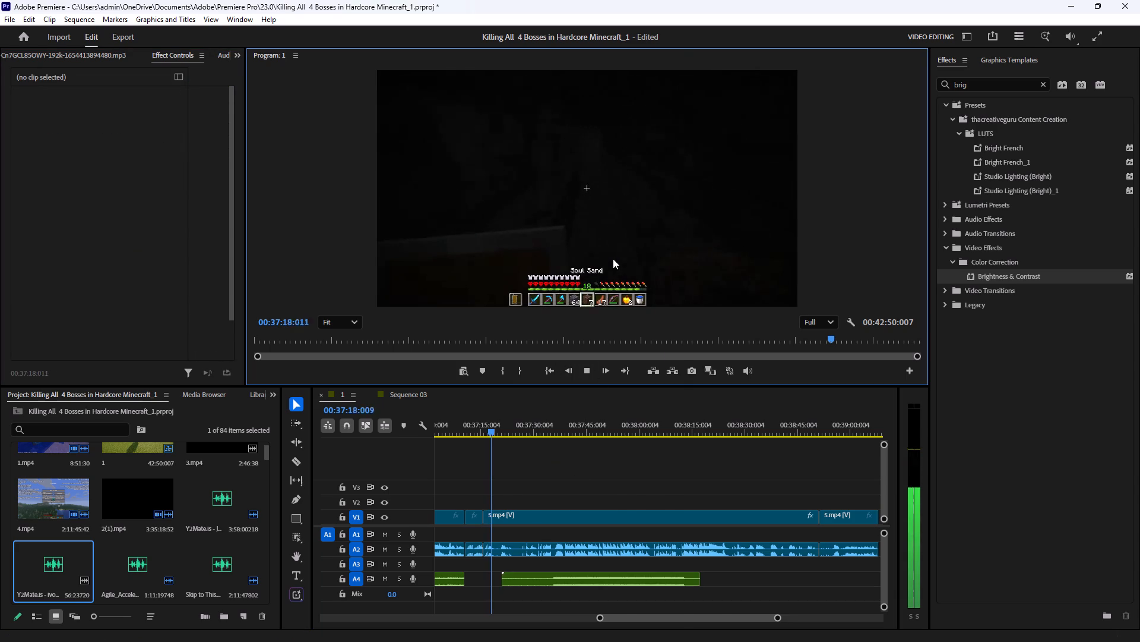
{"action": "key", "text": "grave"}
{"action": "key", "text": "grave"}
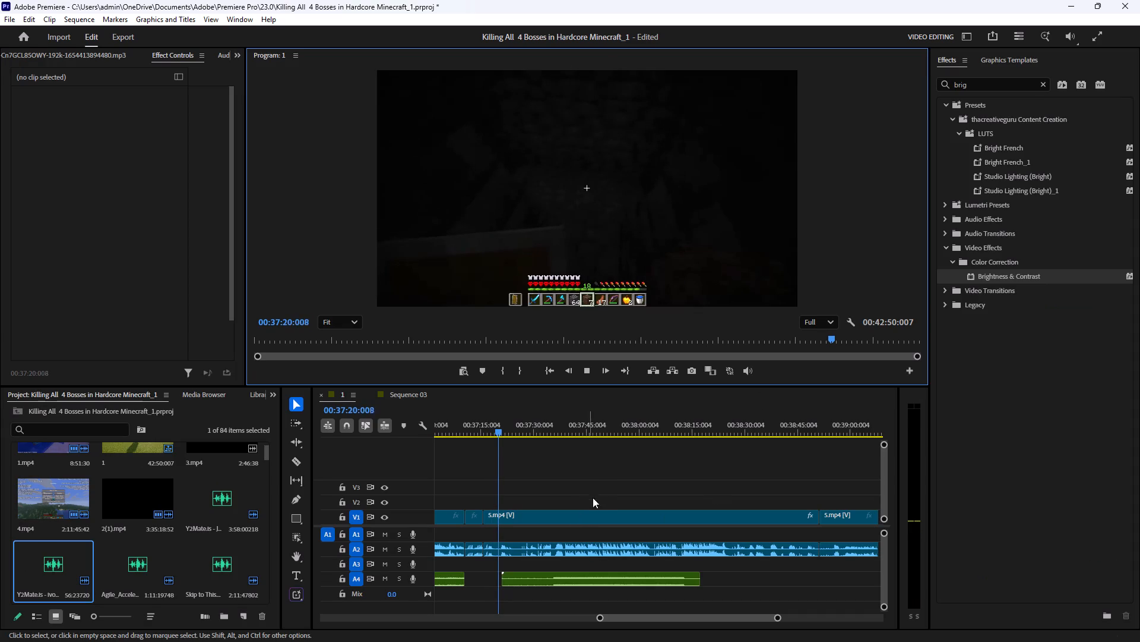
{"action": "left_click", "coordinate": [595, 493]}
{"action": "left_click", "coordinate": [649, 243]}
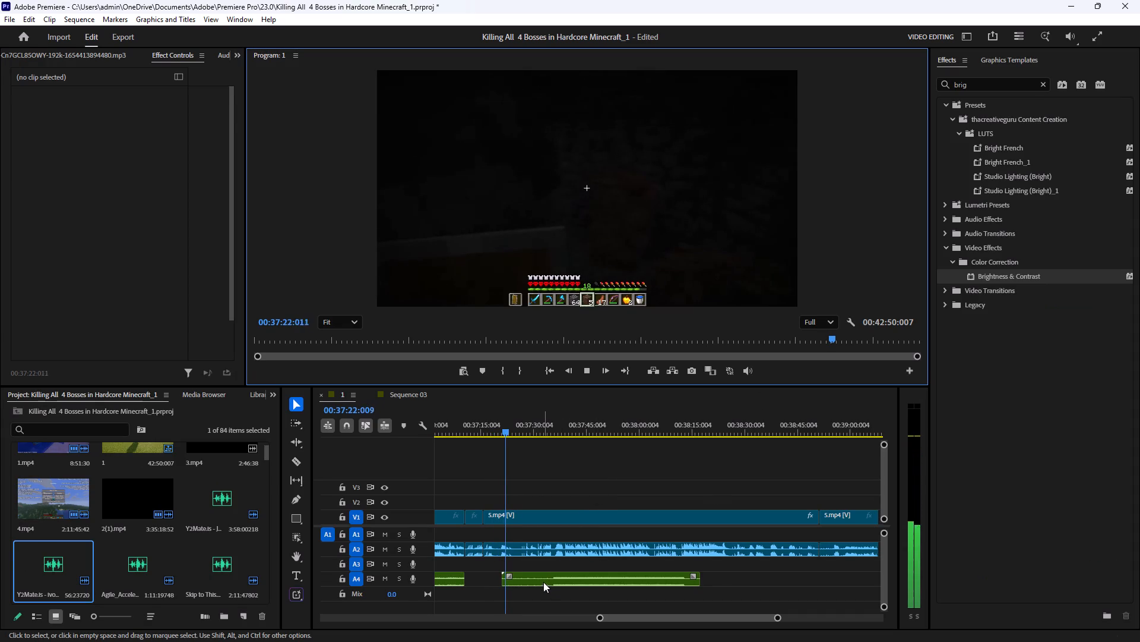
{"action": "left_click_drag", "start_coordinate": [543, 581], "coordinate": [576, 584]}
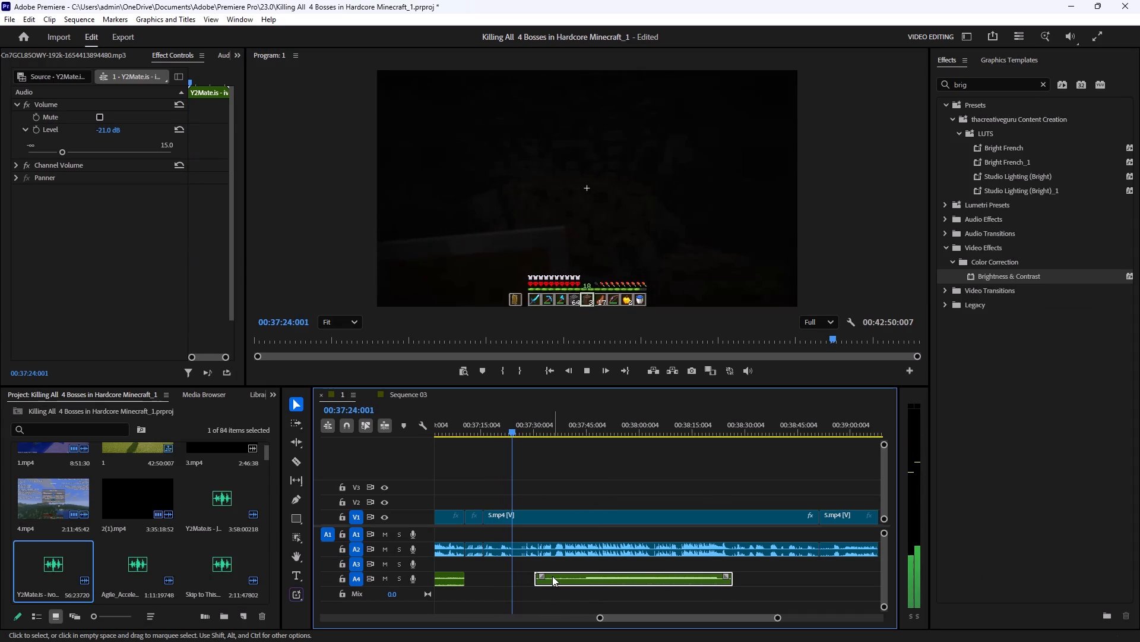
{"action": "left_click_drag", "start_coordinate": [552, 580], "coordinate": [538, 583]}
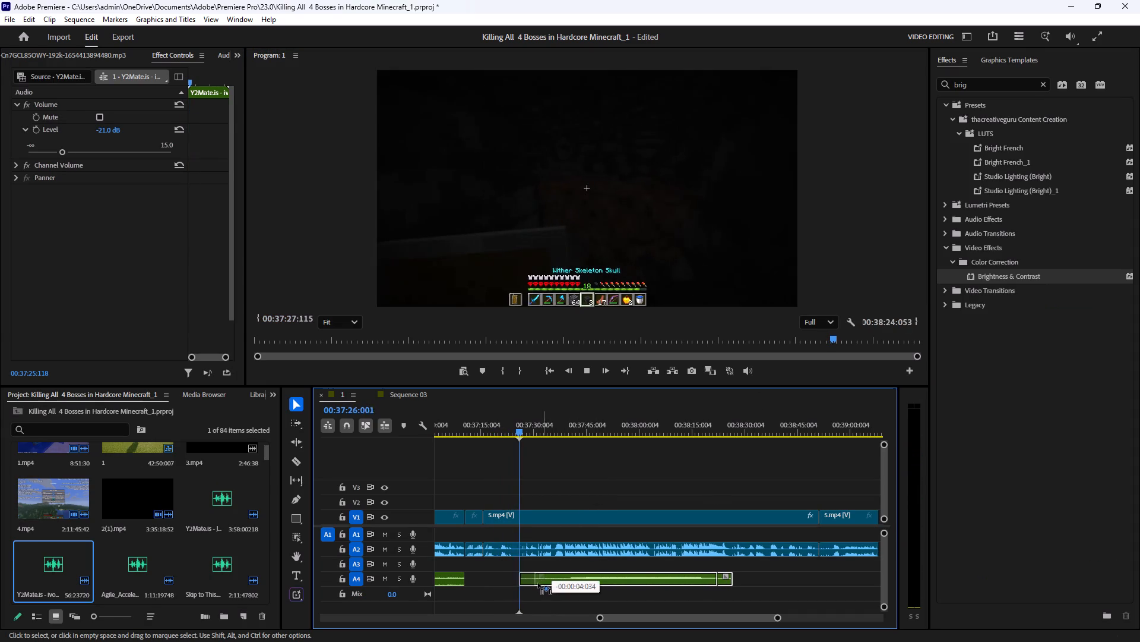
{"action": "left_click_drag", "start_coordinate": [538, 583], "coordinate": [537, 584]}
{"action": "left_click", "coordinate": [670, 464]}
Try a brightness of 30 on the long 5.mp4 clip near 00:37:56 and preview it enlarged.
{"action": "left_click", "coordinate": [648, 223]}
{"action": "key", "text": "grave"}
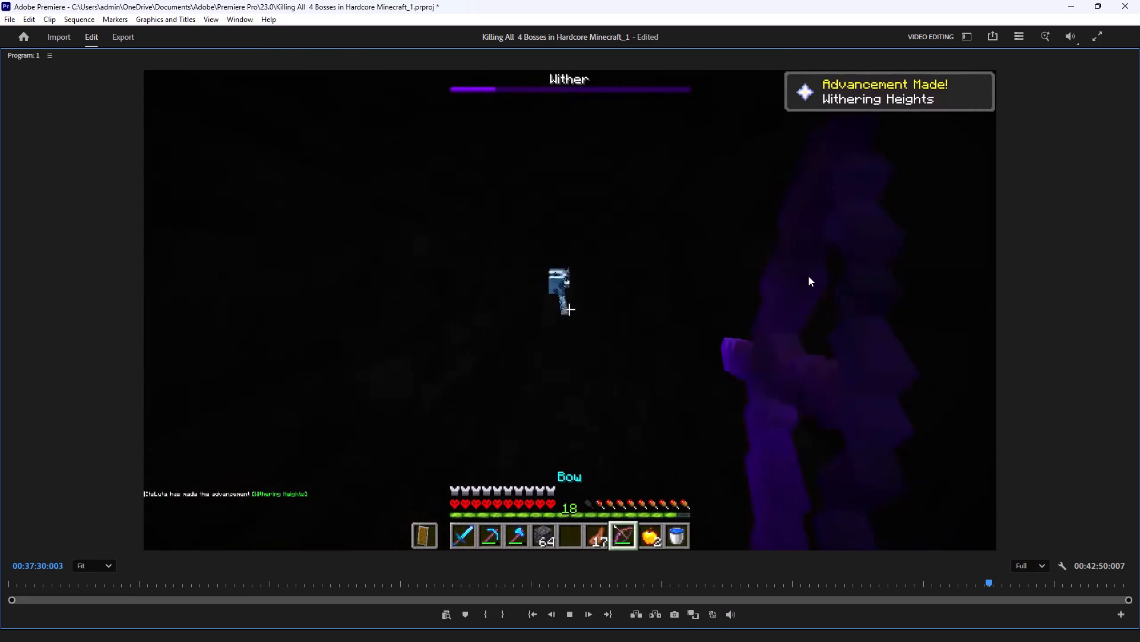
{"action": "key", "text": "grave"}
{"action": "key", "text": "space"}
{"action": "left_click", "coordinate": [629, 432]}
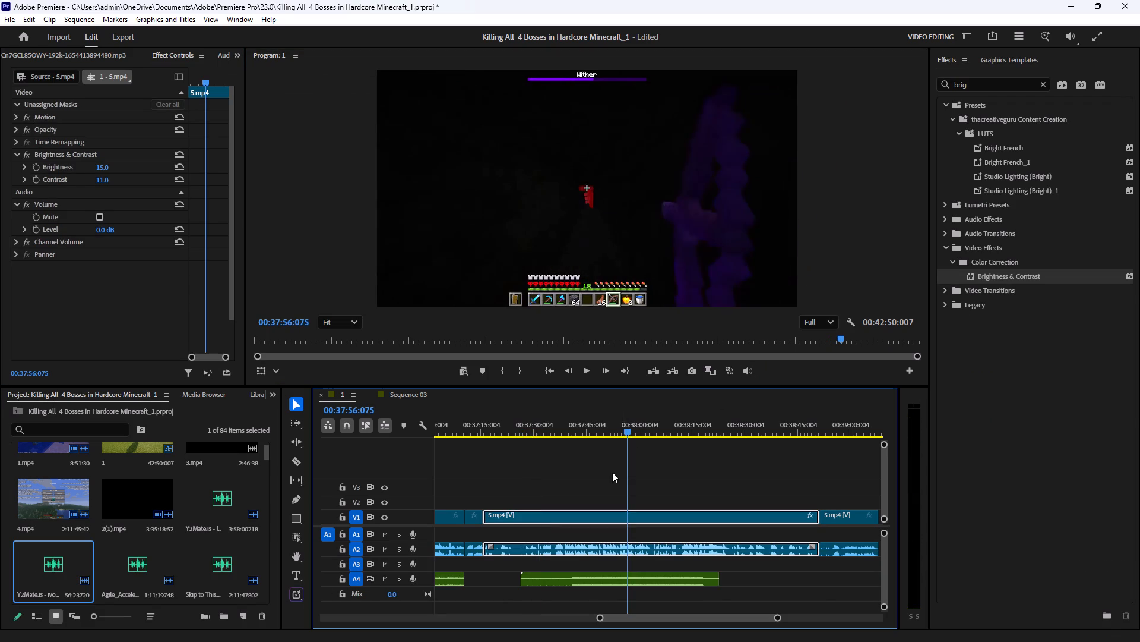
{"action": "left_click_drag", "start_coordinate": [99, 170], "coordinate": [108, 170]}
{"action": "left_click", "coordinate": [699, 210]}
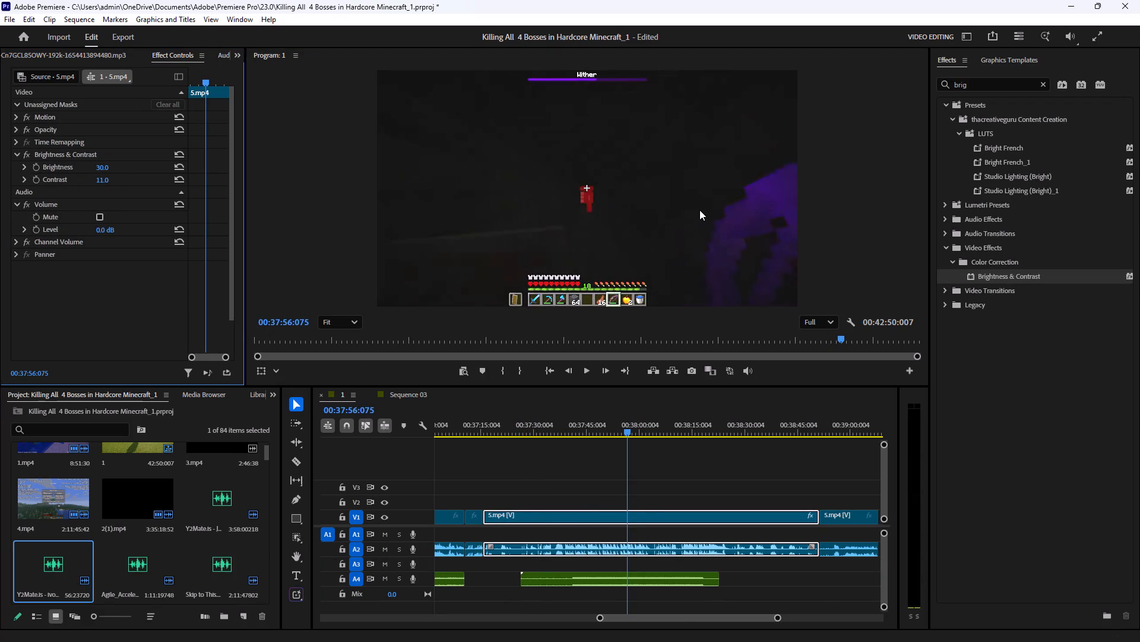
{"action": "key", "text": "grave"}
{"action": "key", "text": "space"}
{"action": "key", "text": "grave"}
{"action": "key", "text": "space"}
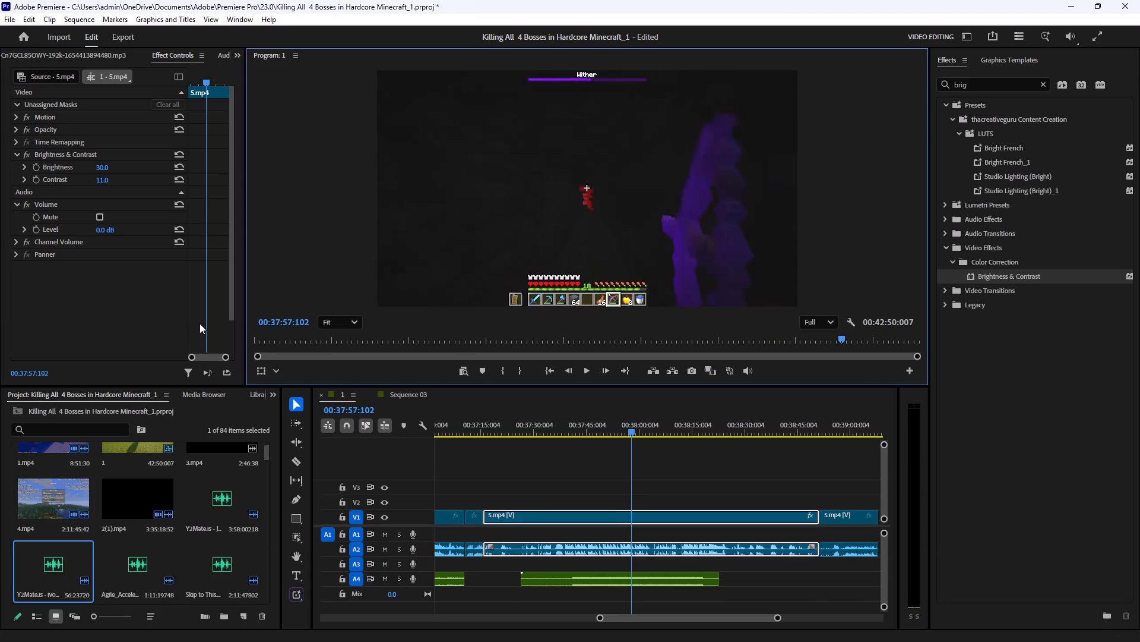
Reset the long 5.mp4 clip's contrast to 0 and set its brightness to 18.
{"action": "left_click_drag", "start_coordinate": [103, 168], "coordinate": [92, 171]}
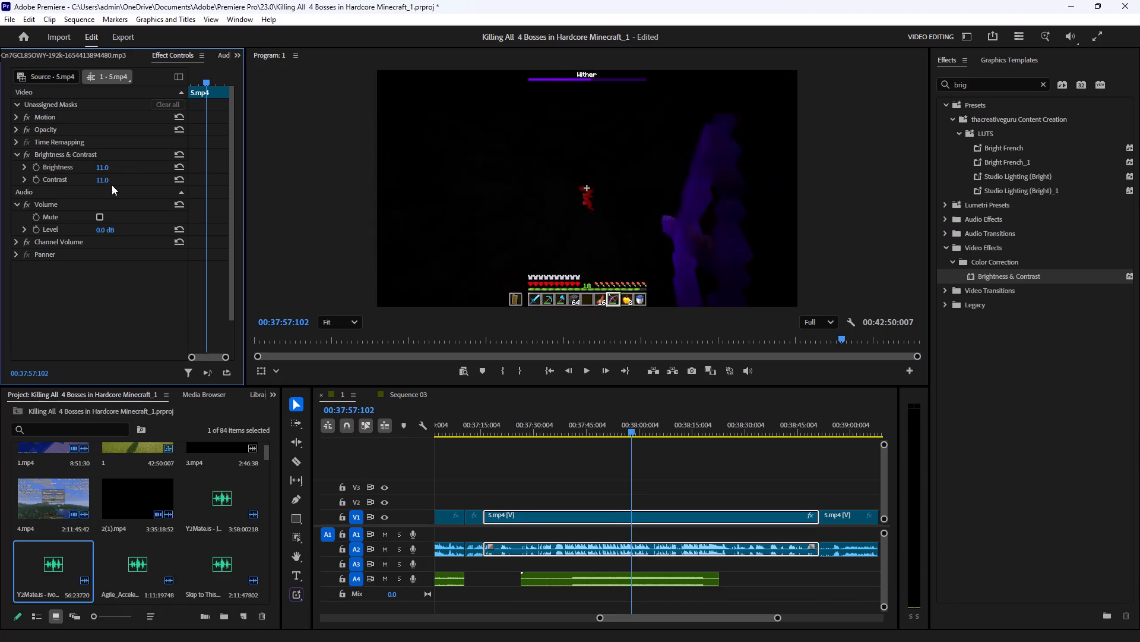
{"action": "left_click", "coordinate": [175, 182]}
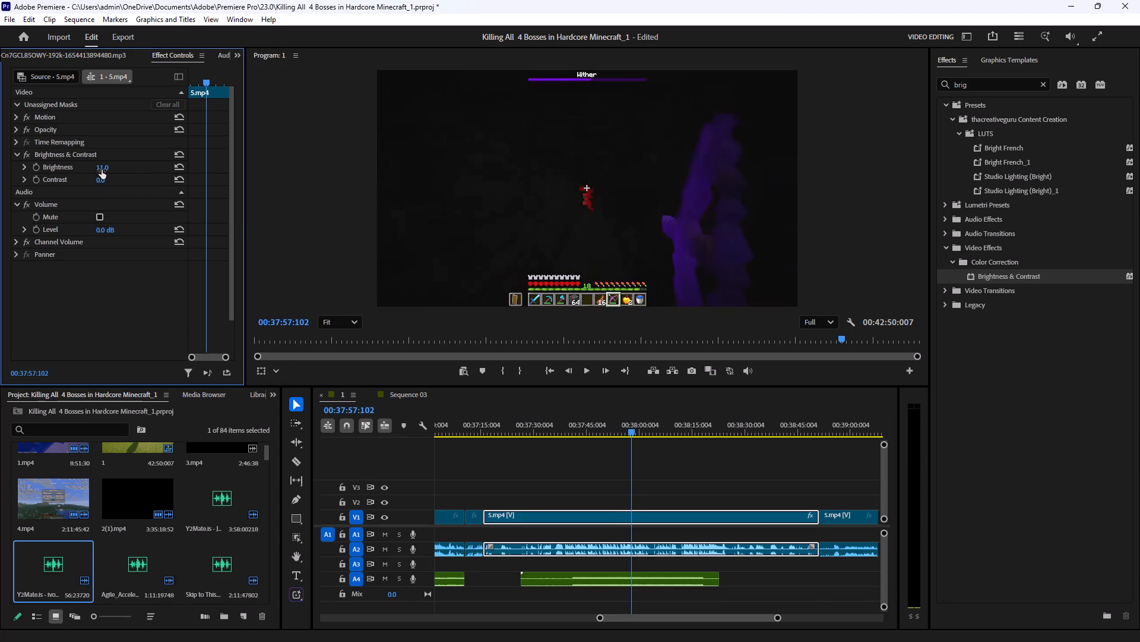
{"action": "left_click", "coordinate": [106, 171]}
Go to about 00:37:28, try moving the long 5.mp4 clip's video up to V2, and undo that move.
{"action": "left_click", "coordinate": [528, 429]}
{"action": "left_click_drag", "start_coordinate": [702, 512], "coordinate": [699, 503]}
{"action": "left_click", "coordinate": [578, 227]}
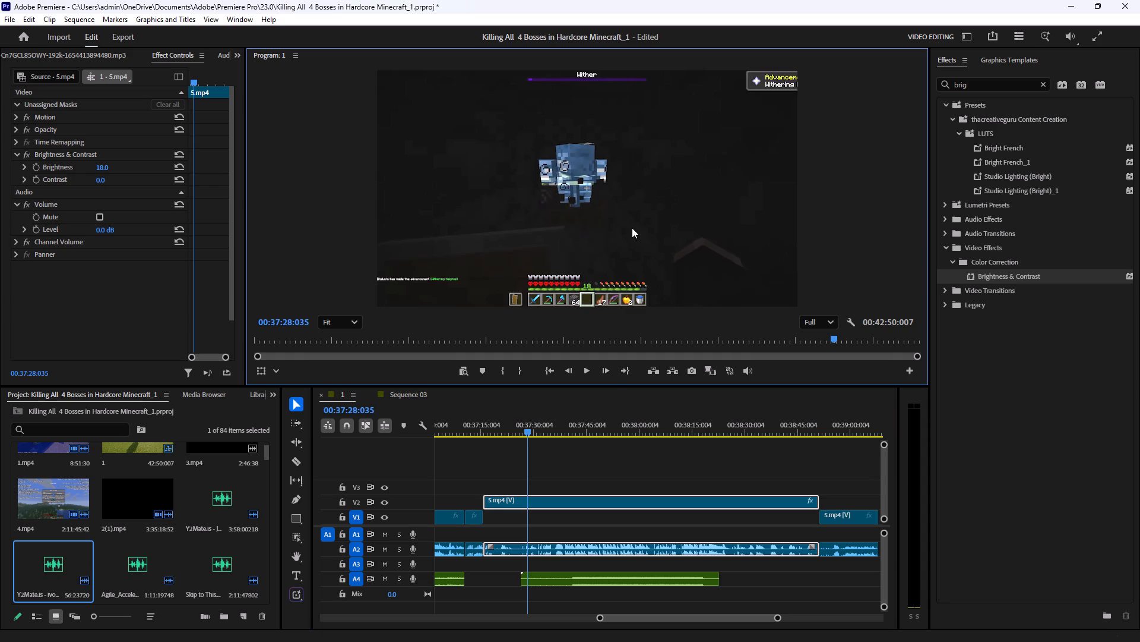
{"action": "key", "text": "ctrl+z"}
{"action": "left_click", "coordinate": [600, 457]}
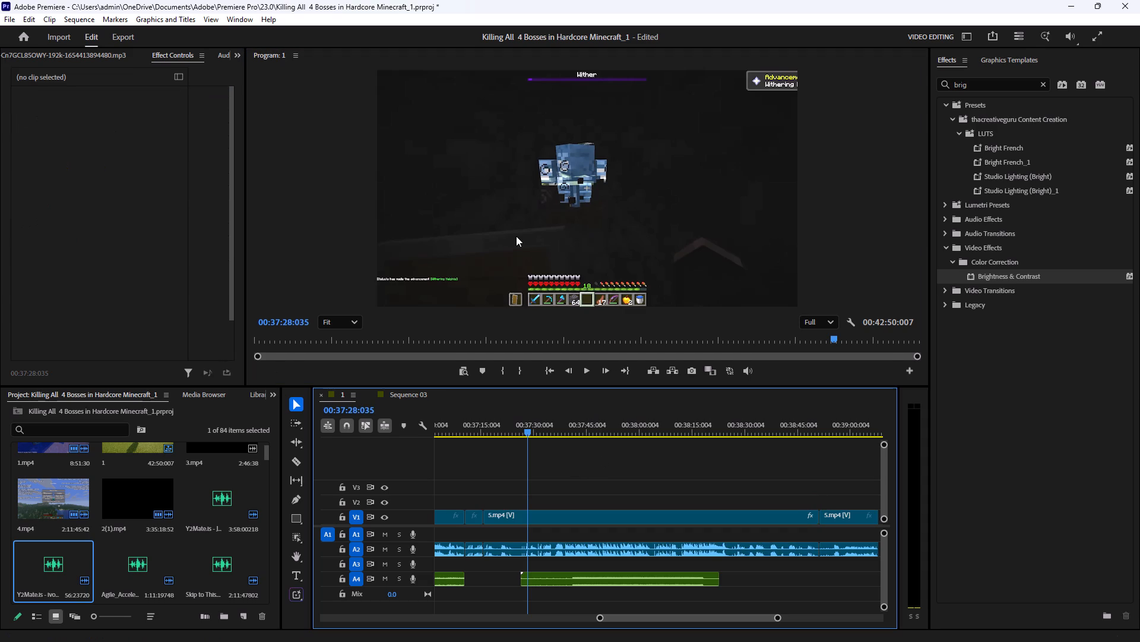
Preview the Wither fight enlarged from about 00:37:28 and reduce the long 5.mp4 clip's brightness to 7.
{"action": "left_click", "coordinate": [516, 235]}
{"action": "key", "text": "grave"}
{"action": "key", "text": "space"}
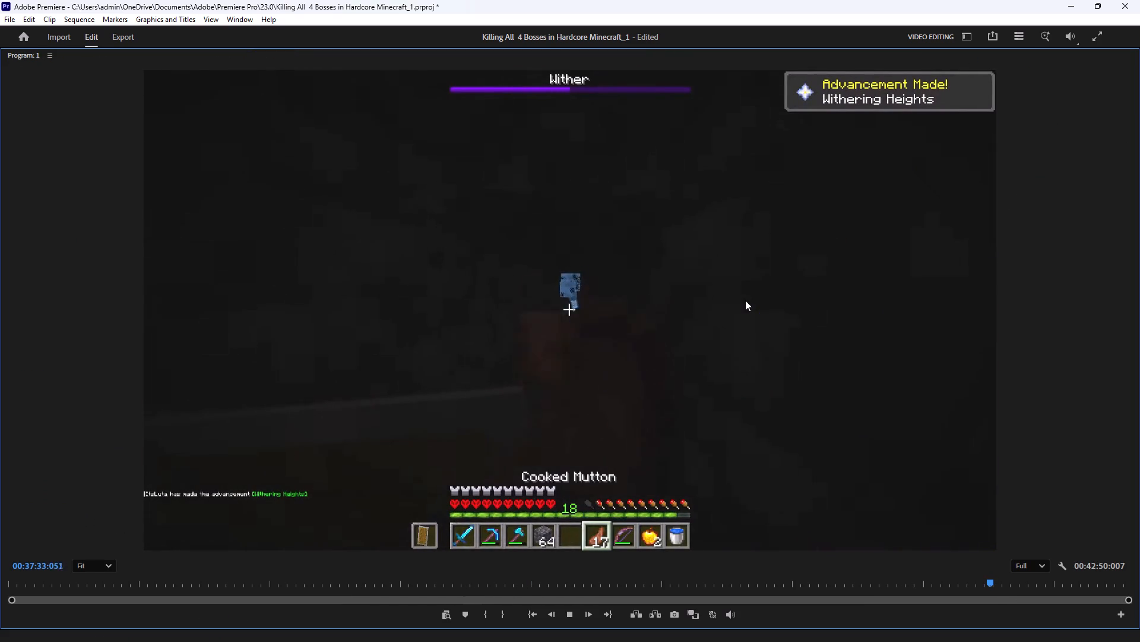
{"action": "key", "text": "space"}
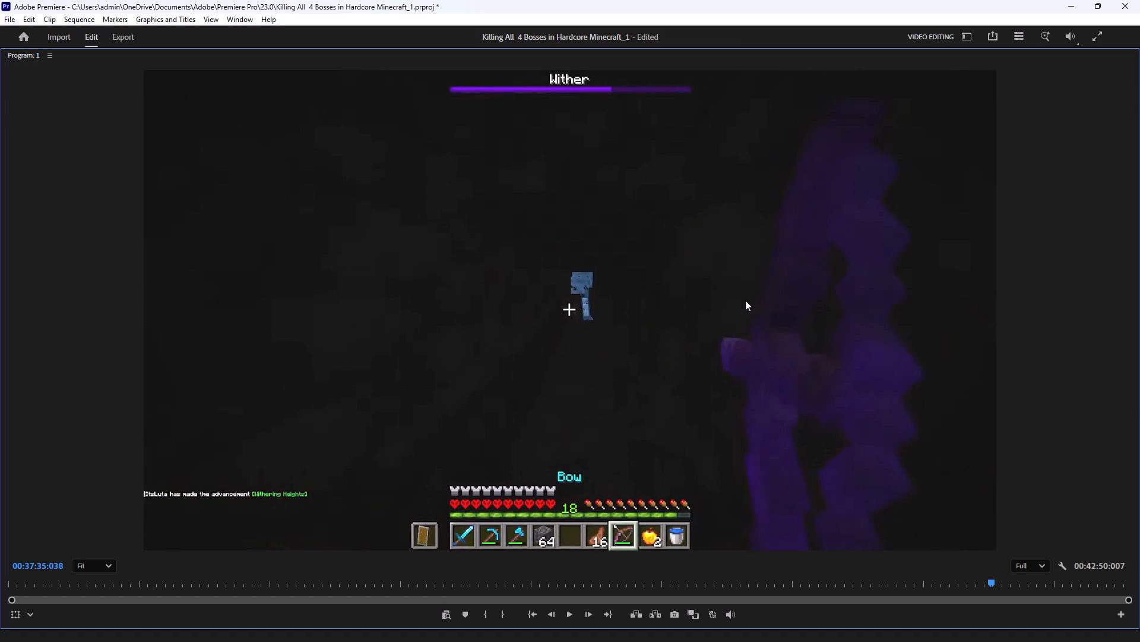
{"action": "key", "text": "grave"}
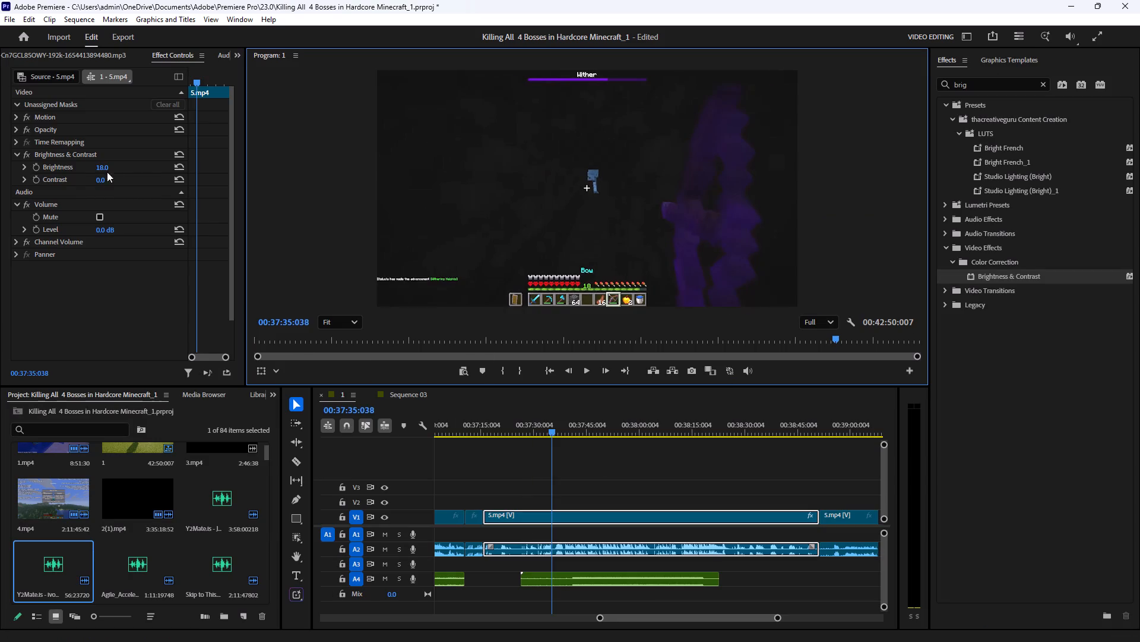
{"action": "left_click_drag", "start_coordinate": [101, 171], "coordinate": [97, 177]}
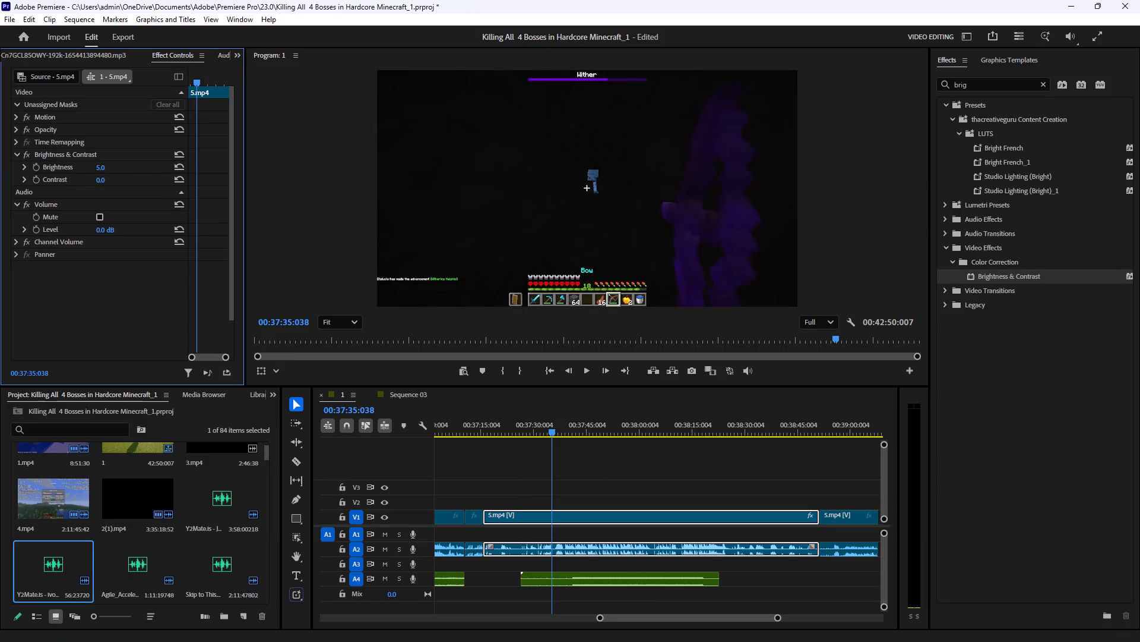
{"action": "left_click_drag", "start_coordinate": [97, 177], "coordinate": [100, 181]}
{"action": "left_click_drag", "start_coordinate": [100, 181], "coordinate": [100, 181]}
{"action": "left_click_drag", "start_coordinate": [100, 181], "coordinate": [104, 183]}
{"action": "left_click_drag", "start_coordinate": [104, 183], "coordinate": [103, 183]}
Preview the adjusted 5.mp4 clip enlarged from about 00:37:35 to 00:37:44 and save the project.
{"action": "left_click", "coordinate": [625, 488]}
{"action": "left_click", "coordinate": [596, 235]}
{"action": "key", "text": "grave"}
{"action": "key", "text": "space"}
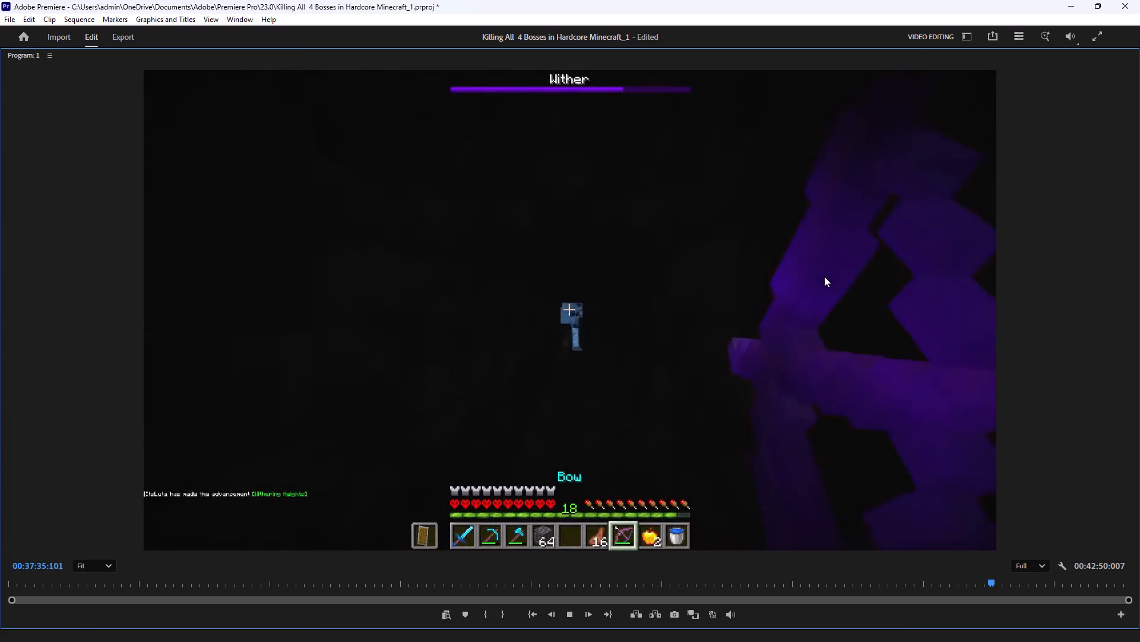
{"action": "key", "text": "ctrl+s"}
{"action": "key", "text": "space"}
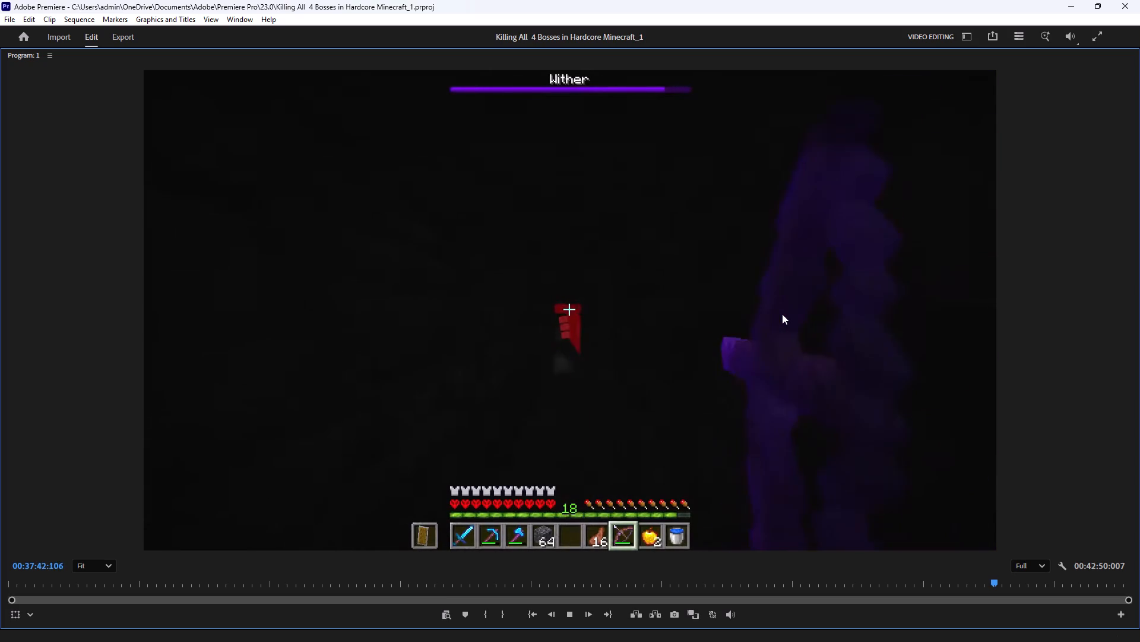
{"action": "key", "text": "space"}
{"action": "type", "text": "`"}
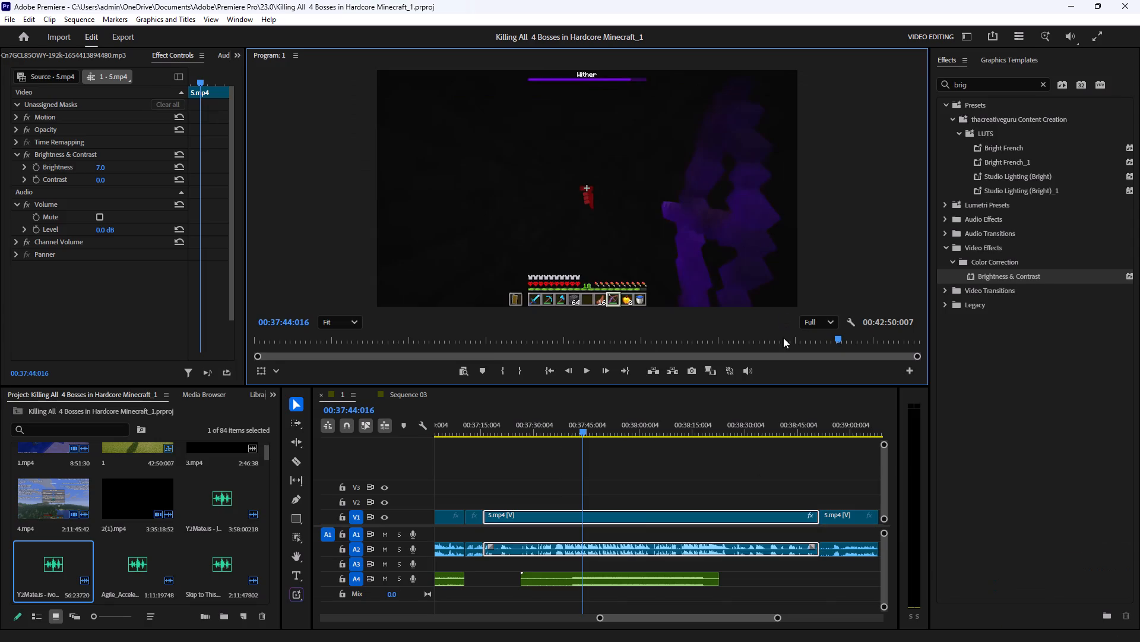
Set the ivory - rumble clip's volume level on A4 to -17.8 dB.
{"action": "left_click", "coordinate": [578, 578]}
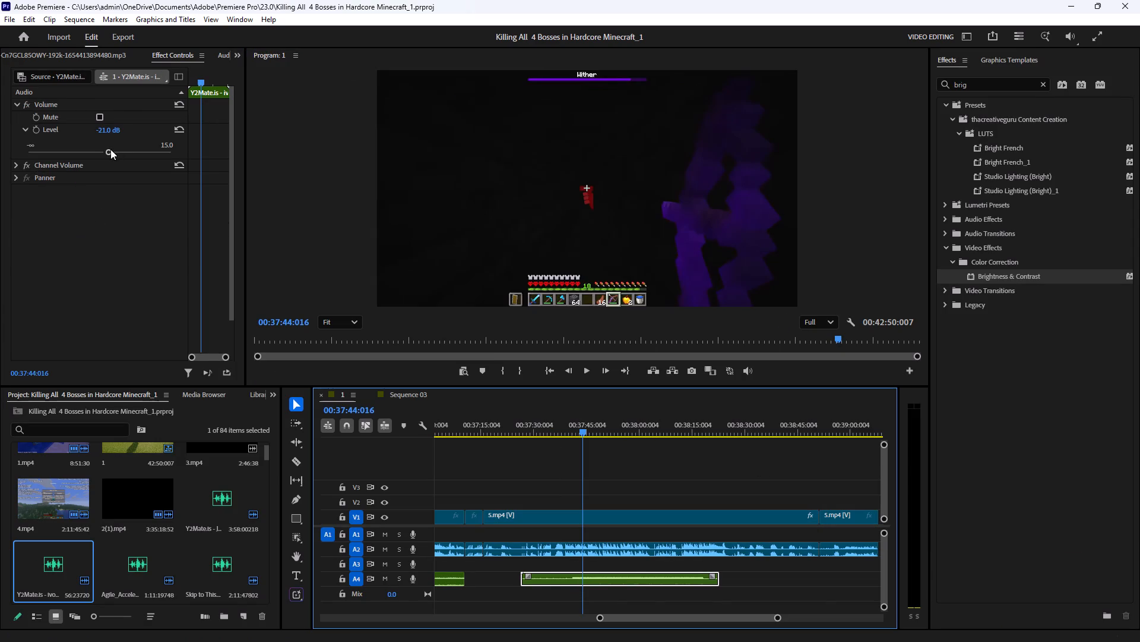
{"action": "left_click_drag", "start_coordinate": [109, 150], "coordinate": [63, 160]}
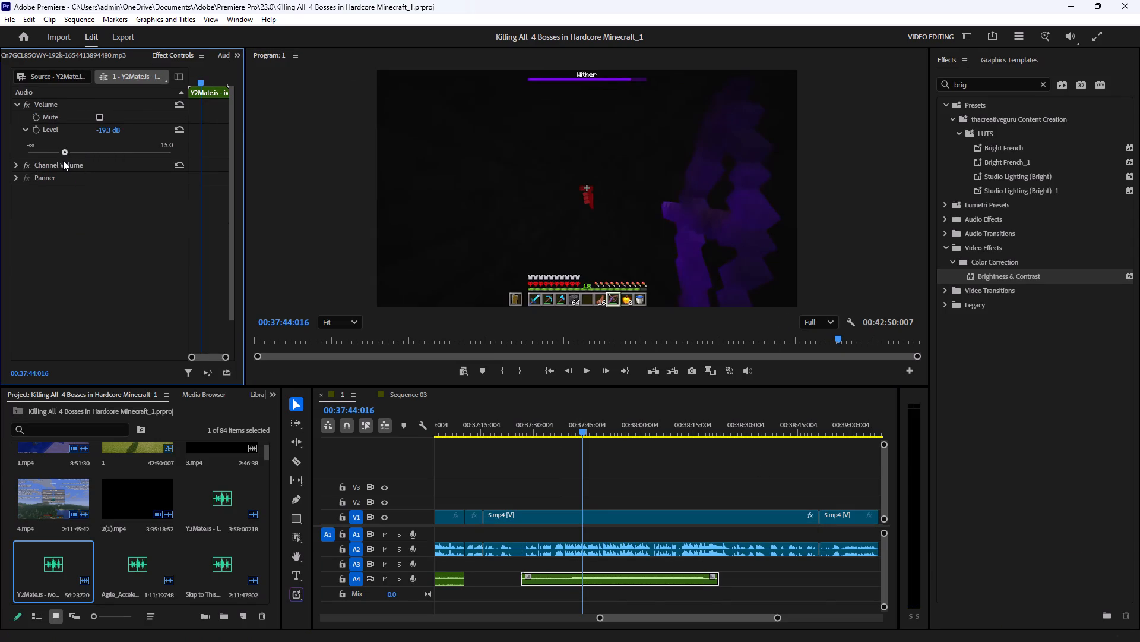
{"action": "left_click_drag", "start_coordinate": [63, 160], "coordinate": [65, 160]}
{"action": "left_click", "coordinate": [644, 464]}
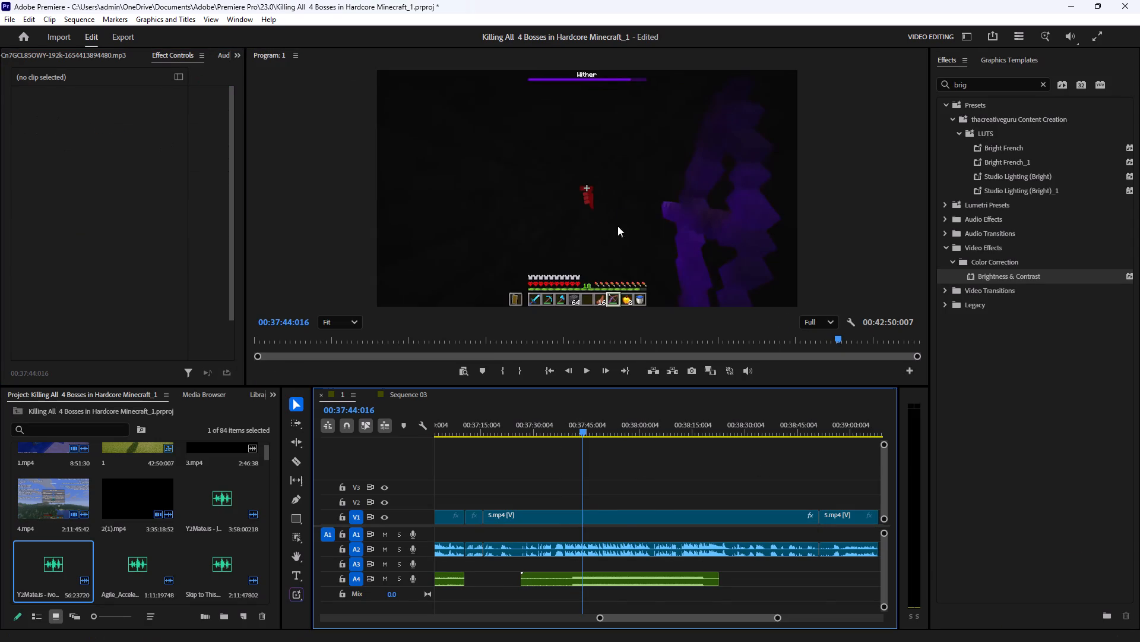
Preview the Wither fight enlarged from about 00:37:44 to 00:38:08 with the adjusted music level.
{"action": "left_click", "coordinate": [620, 209]}
{"action": "key", "text": "grave"}
{"action": "key", "text": "space"}
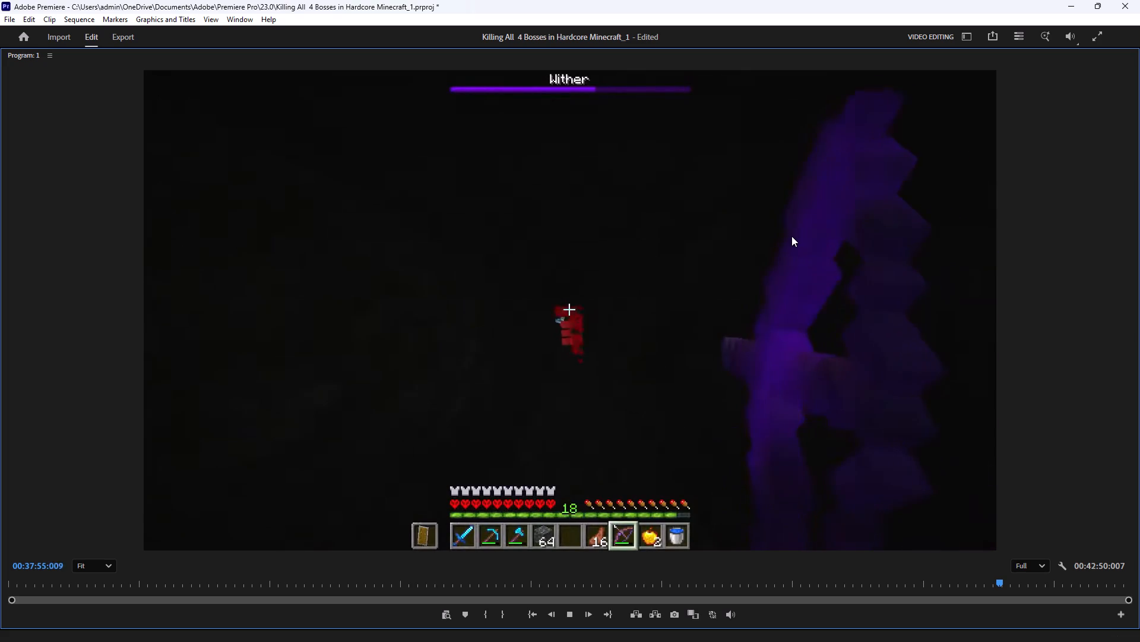
{"action": "key", "text": "grave"}
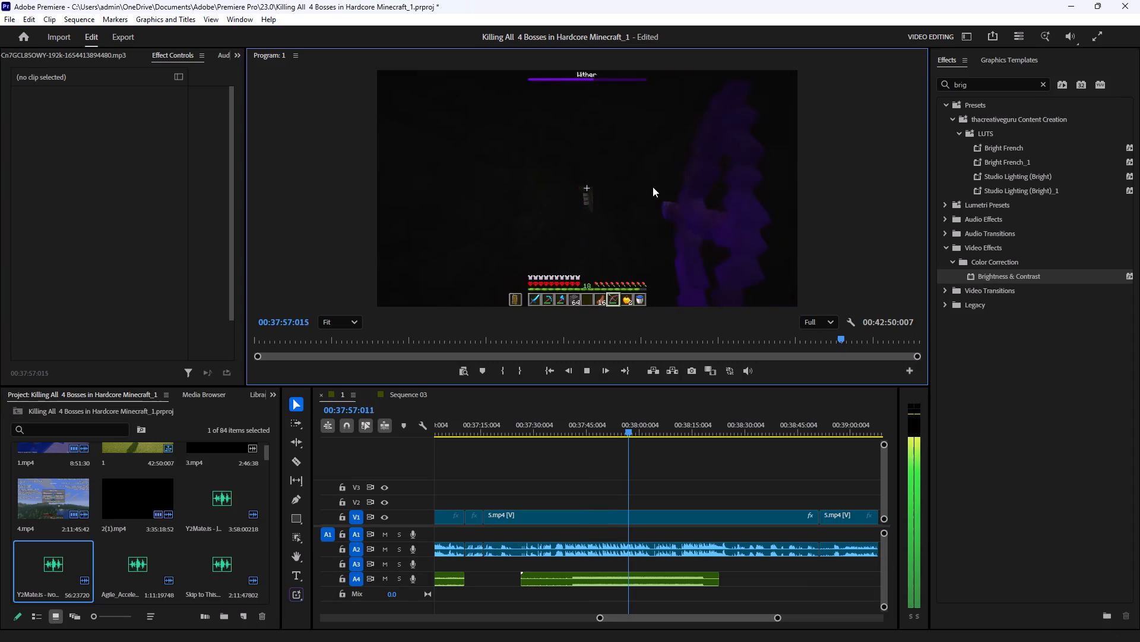
{"action": "left_click", "coordinate": [653, 186]}
{"action": "key", "text": "grave"}
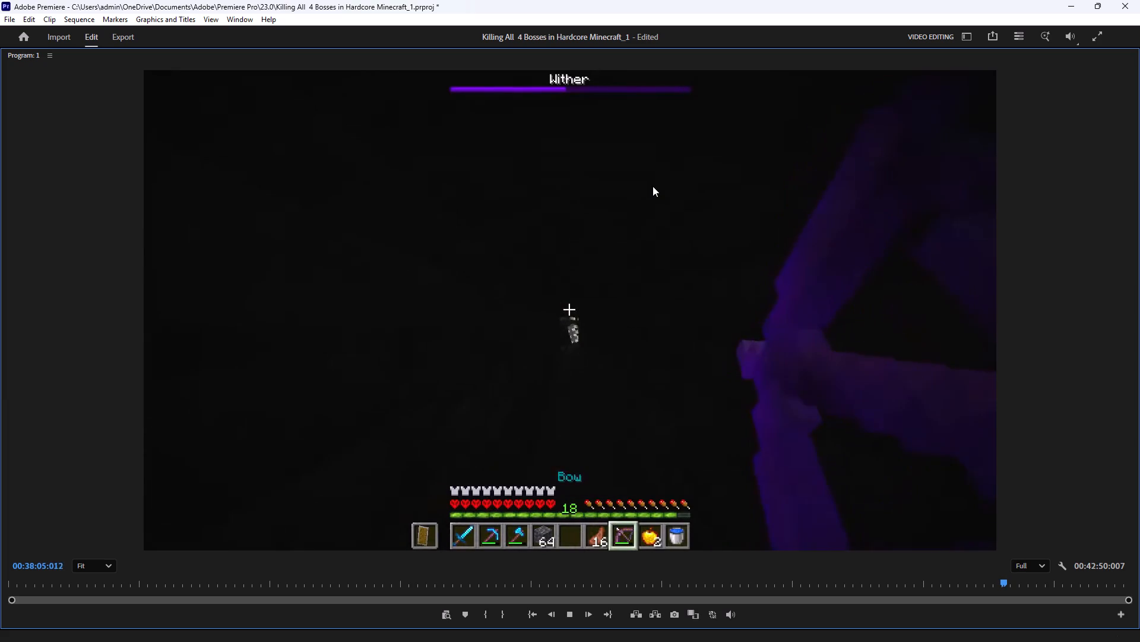
{"action": "key", "text": "grave"}
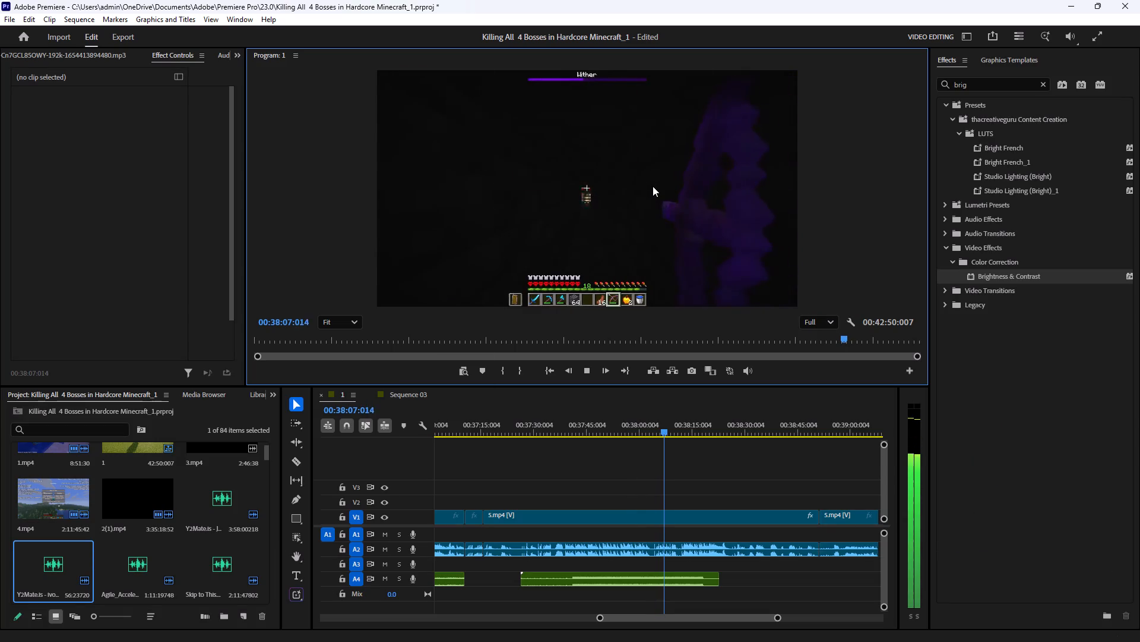
{"action": "key", "text": "space"}
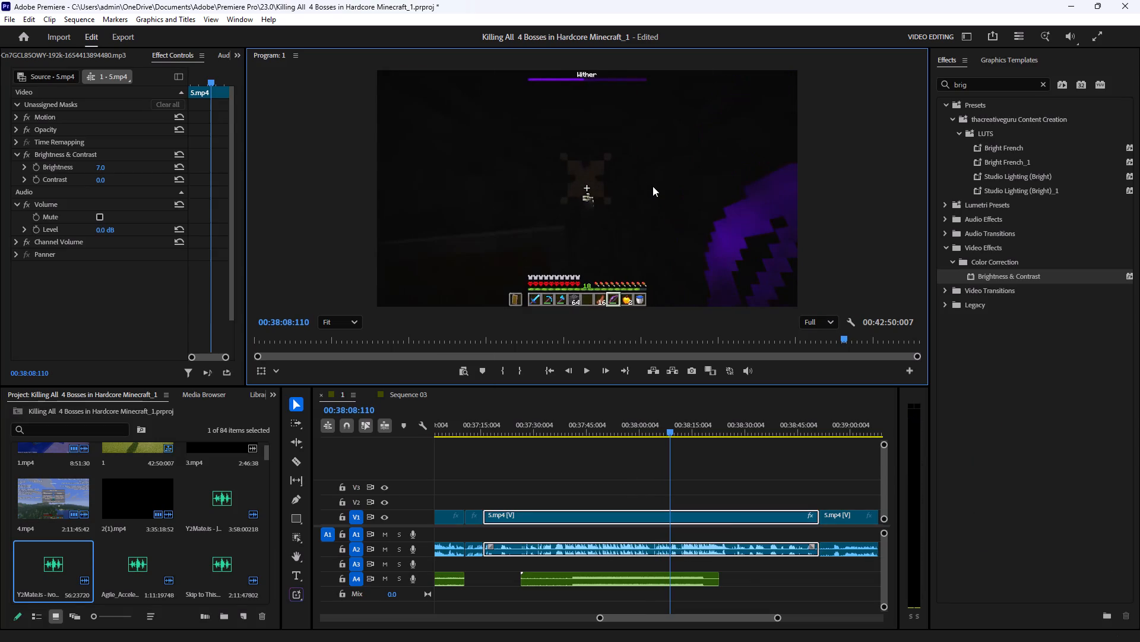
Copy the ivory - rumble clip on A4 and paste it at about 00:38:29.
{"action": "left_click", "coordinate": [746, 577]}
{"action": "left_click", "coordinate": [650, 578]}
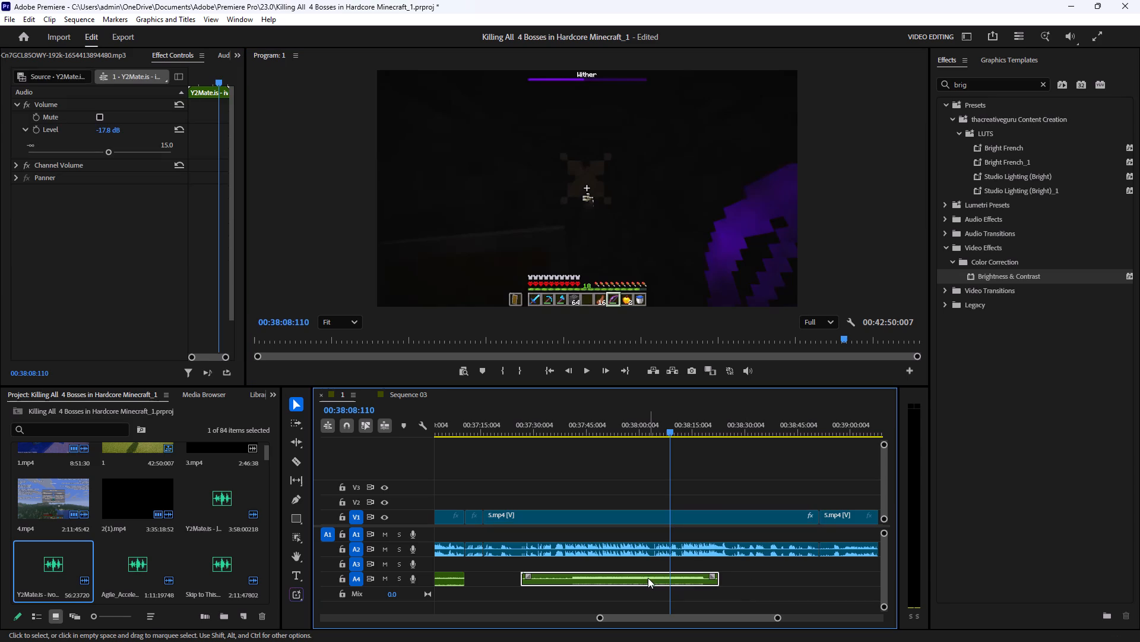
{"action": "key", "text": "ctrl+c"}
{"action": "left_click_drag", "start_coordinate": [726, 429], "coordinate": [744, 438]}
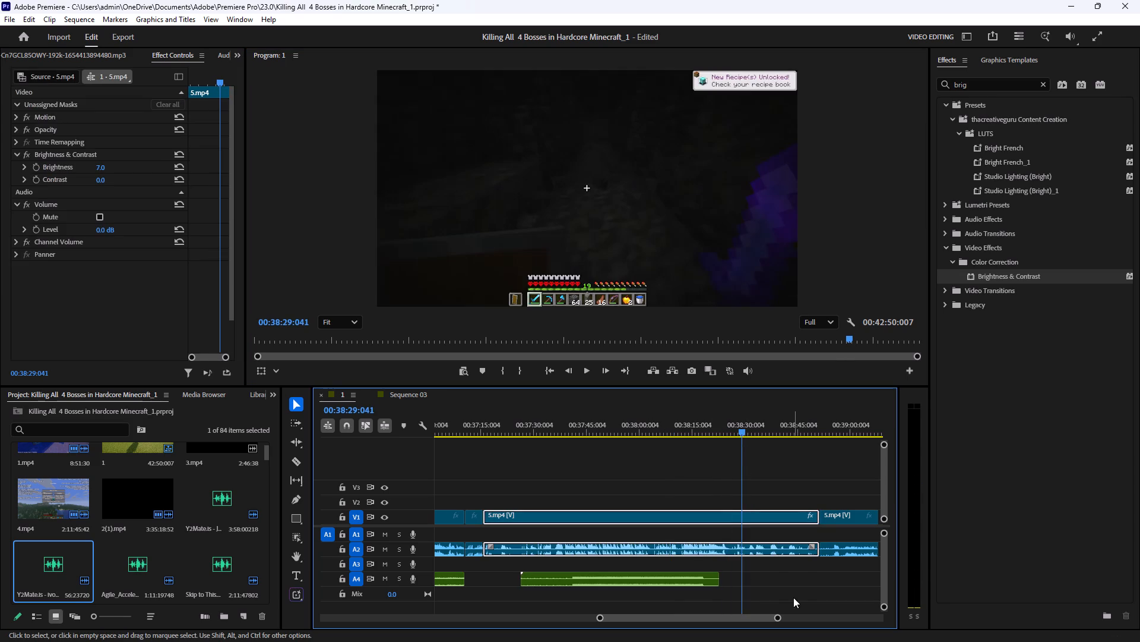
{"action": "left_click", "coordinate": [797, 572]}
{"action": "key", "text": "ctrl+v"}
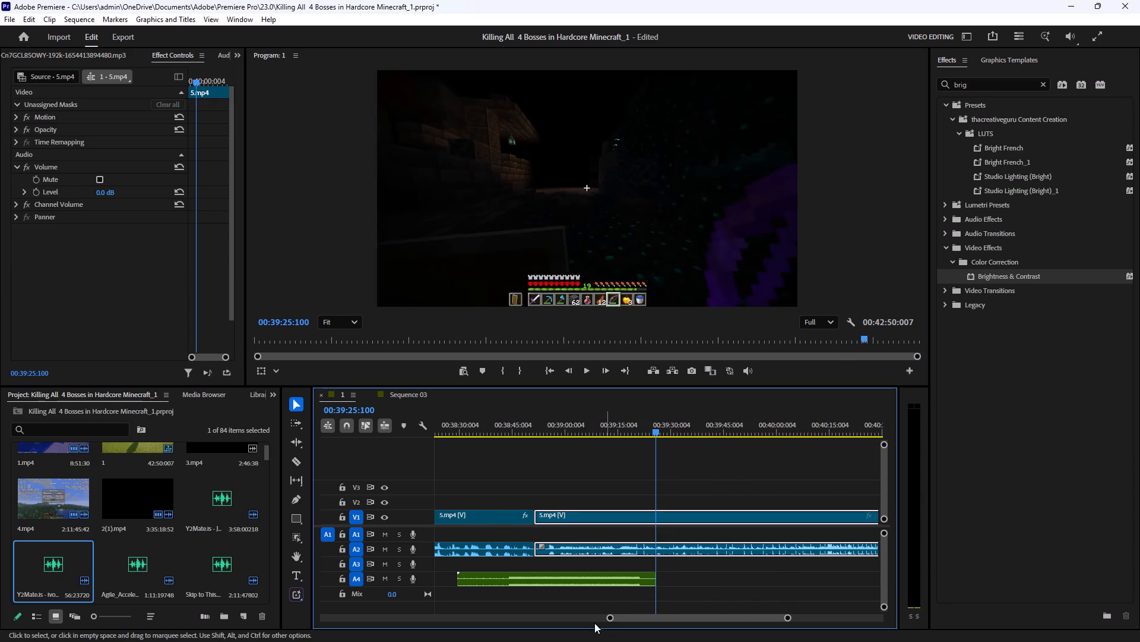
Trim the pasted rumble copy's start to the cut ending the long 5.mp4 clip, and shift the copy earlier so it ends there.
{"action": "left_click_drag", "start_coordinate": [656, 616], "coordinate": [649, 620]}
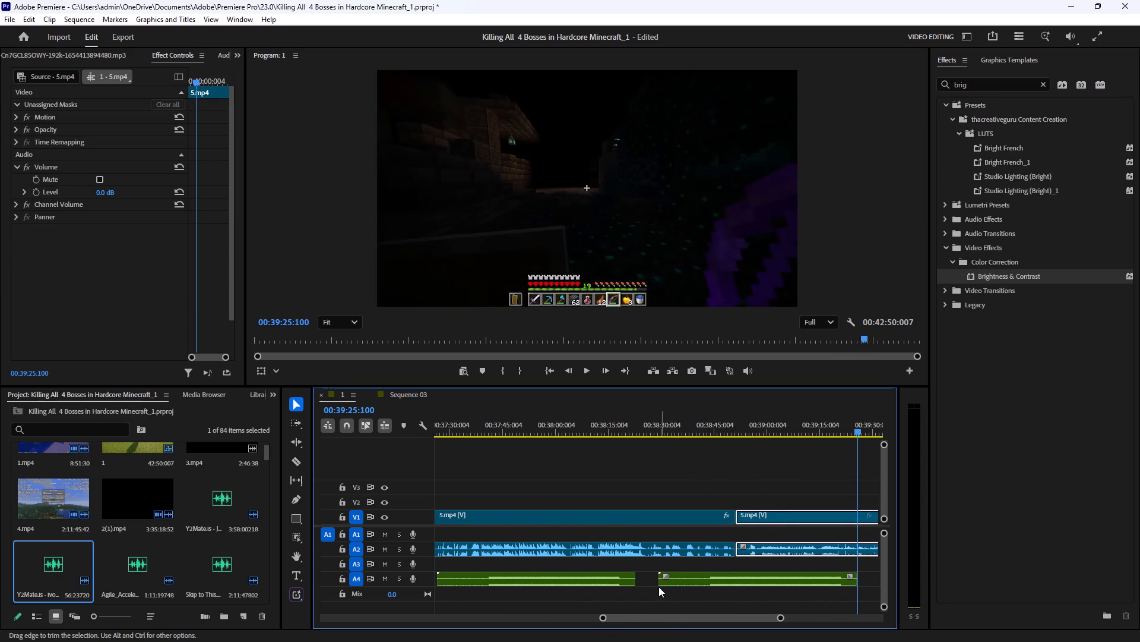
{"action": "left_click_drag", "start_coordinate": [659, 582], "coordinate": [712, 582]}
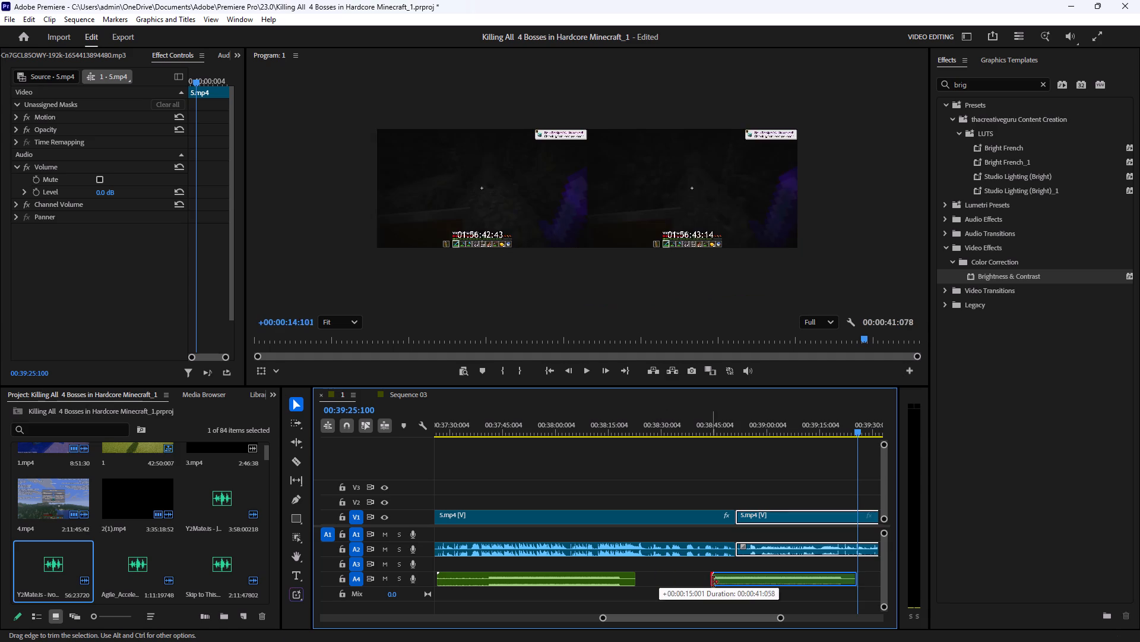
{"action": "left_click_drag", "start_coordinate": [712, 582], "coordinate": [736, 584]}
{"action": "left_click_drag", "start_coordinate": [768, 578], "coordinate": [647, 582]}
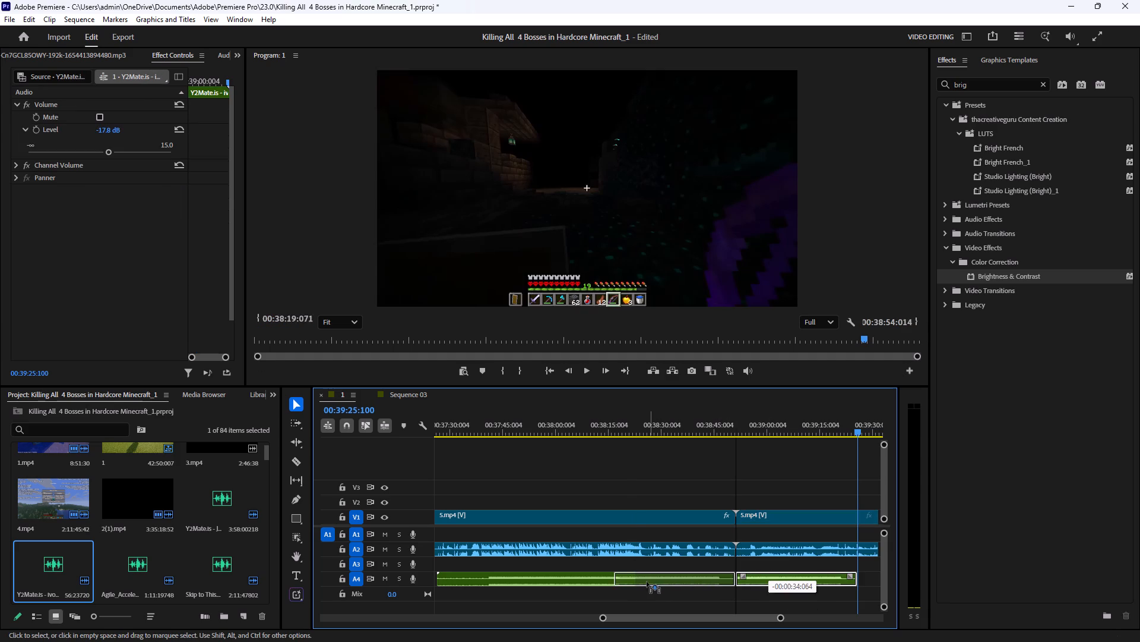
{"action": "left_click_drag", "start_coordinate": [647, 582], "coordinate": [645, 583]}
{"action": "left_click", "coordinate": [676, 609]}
Preview the fight with the extended music from about 00:38:10 to 00:38:19.
{"action": "left_click", "coordinate": [593, 420]}
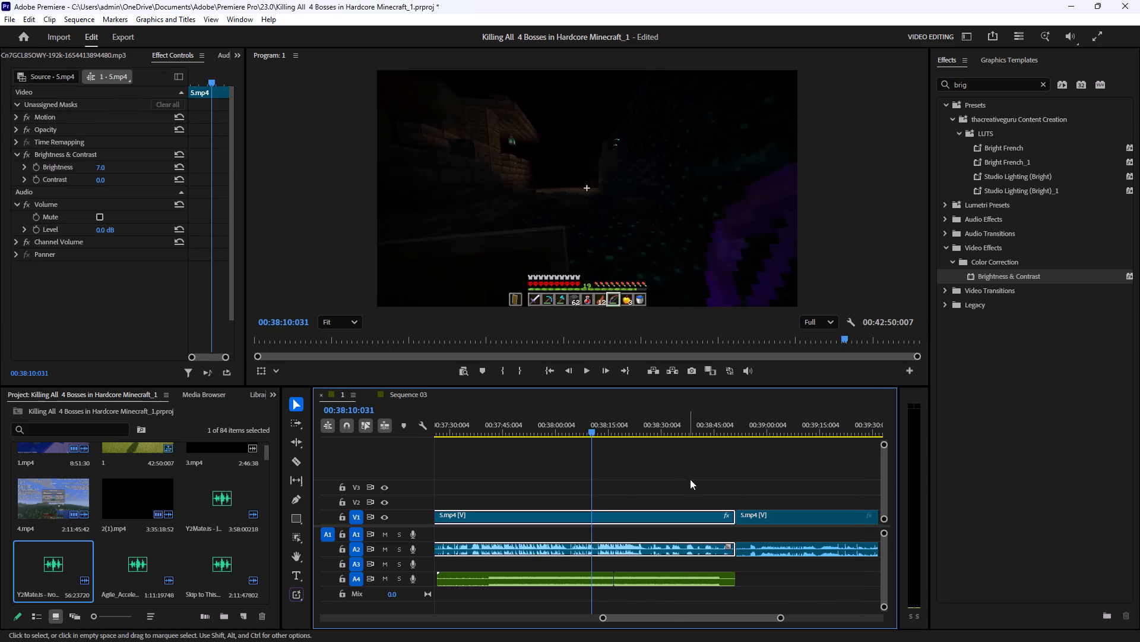
{"action": "left_click", "coordinate": [690, 479]}
{"action": "left_click", "coordinate": [600, 206]}
{"action": "key", "text": "grave"}
{"action": "key", "text": "space"}
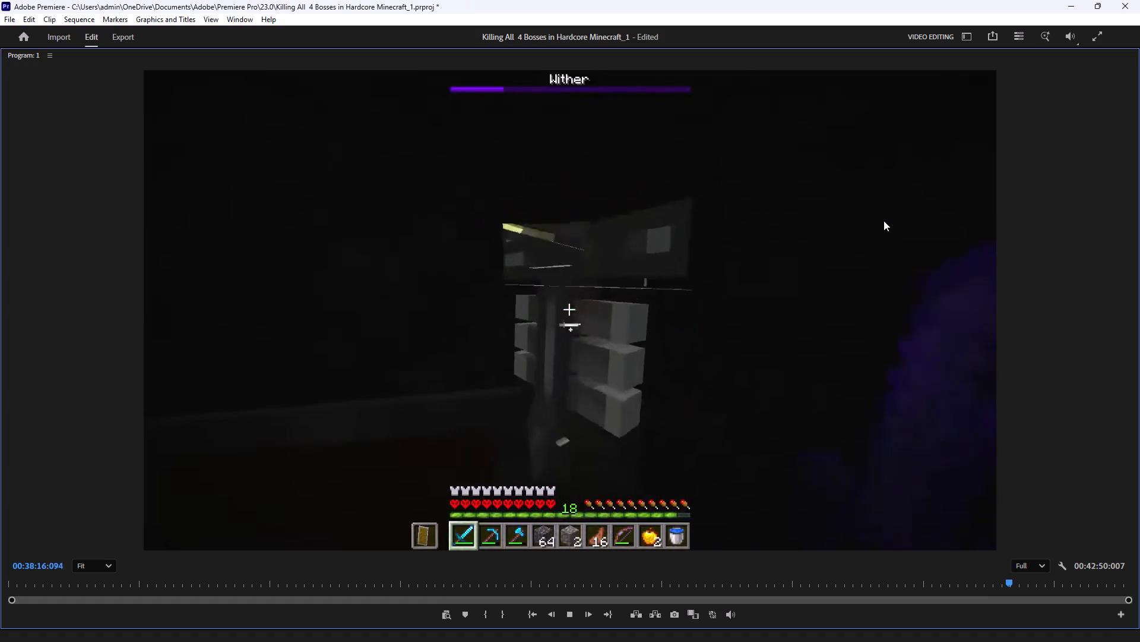
{"action": "key", "text": "grave"}
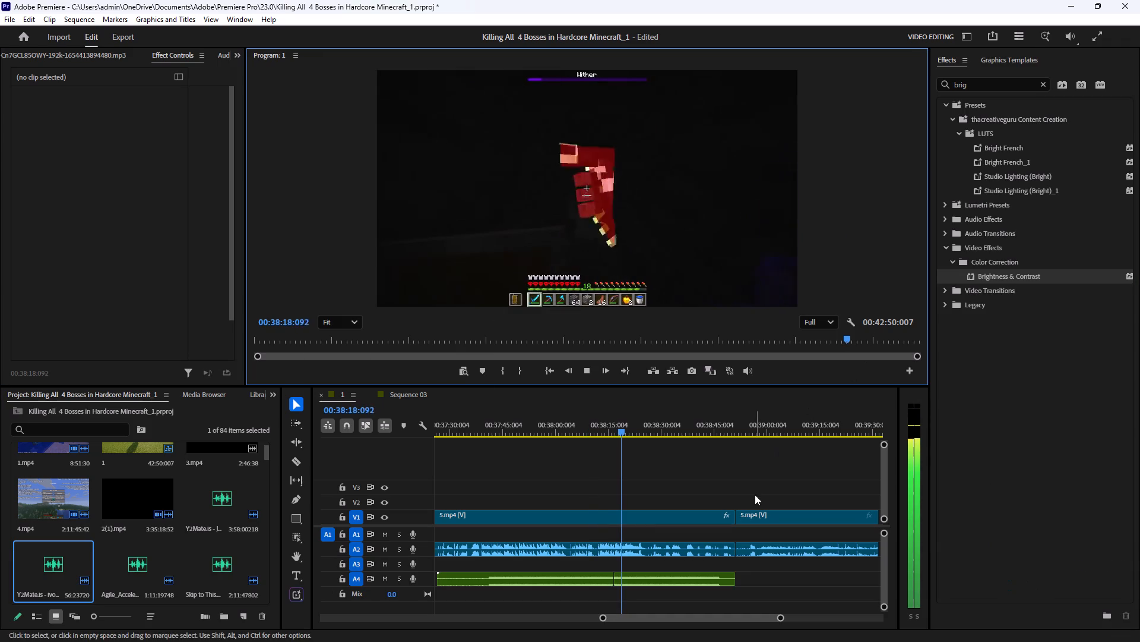
{"action": "key", "text": "space"}
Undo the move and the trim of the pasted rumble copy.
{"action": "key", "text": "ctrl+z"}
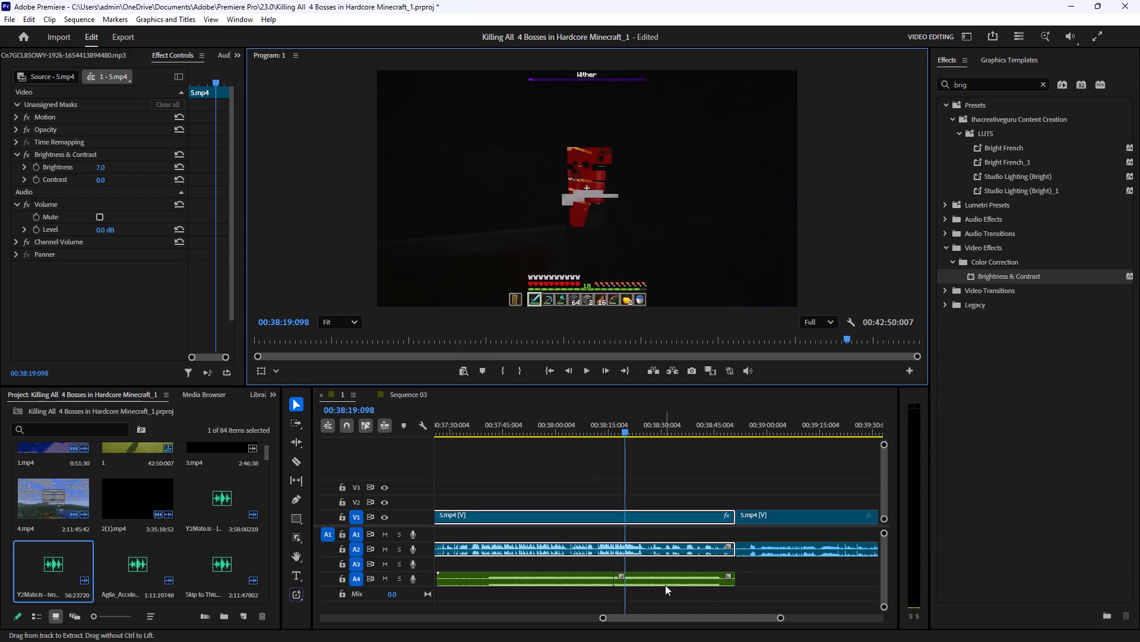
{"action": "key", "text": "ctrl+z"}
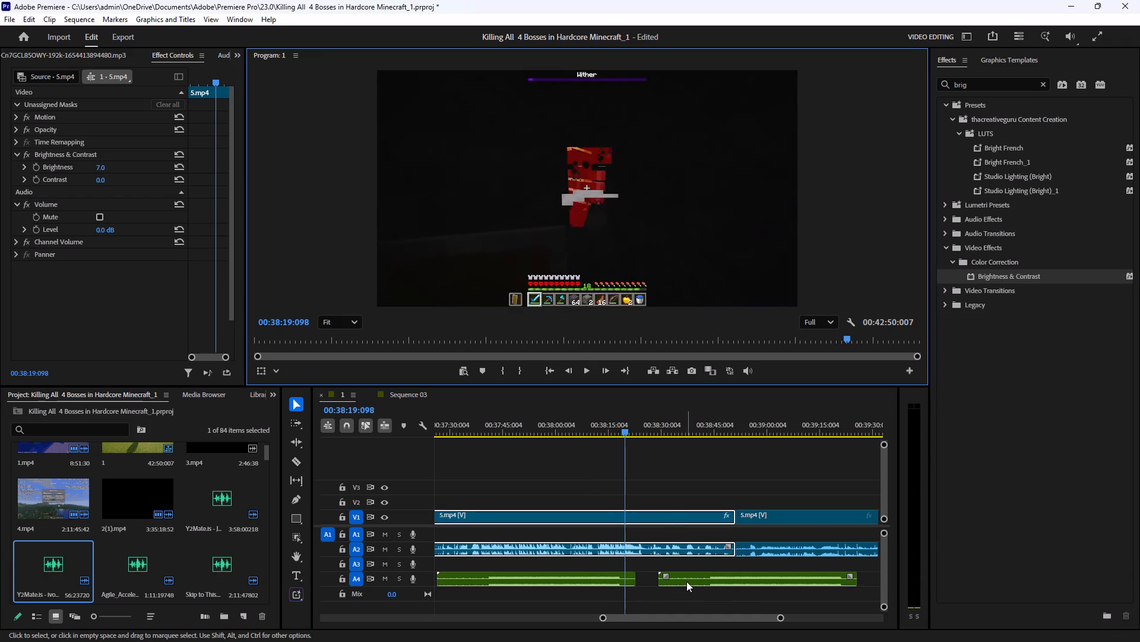
Preview the end of the Wither fight from about 00:38:19 to 00:38:23.
{"action": "left_click", "coordinate": [585, 374]}
{"action": "left_click", "coordinate": [691, 207]}
{"action": "key", "text": "grave"}
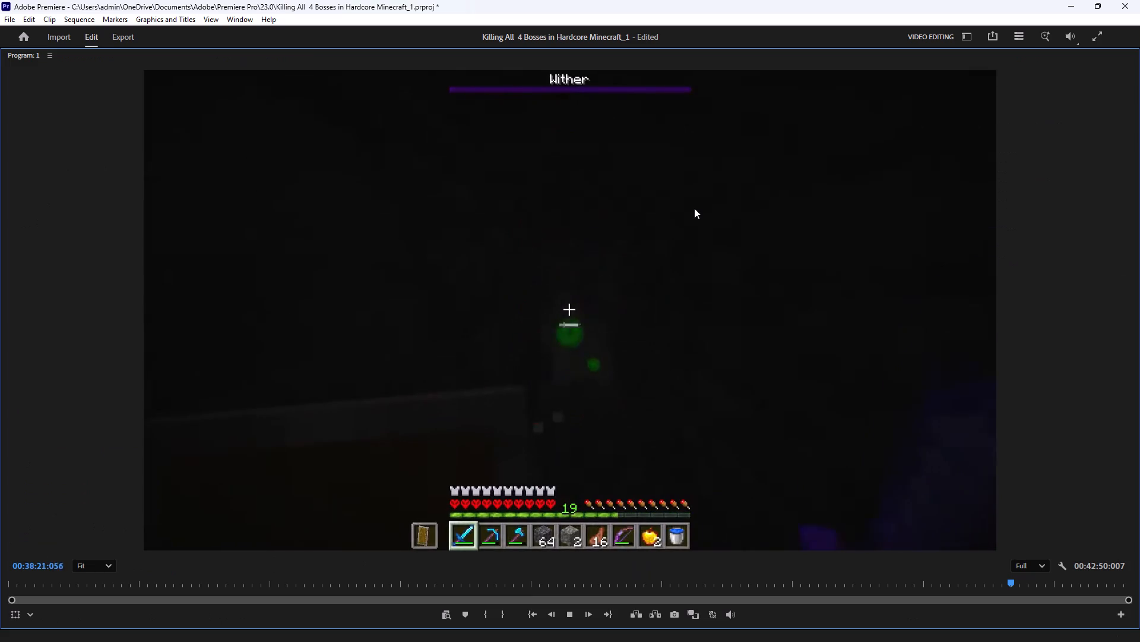
{"action": "key", "text": "grave"}
{"action": "key", "text": "space"}
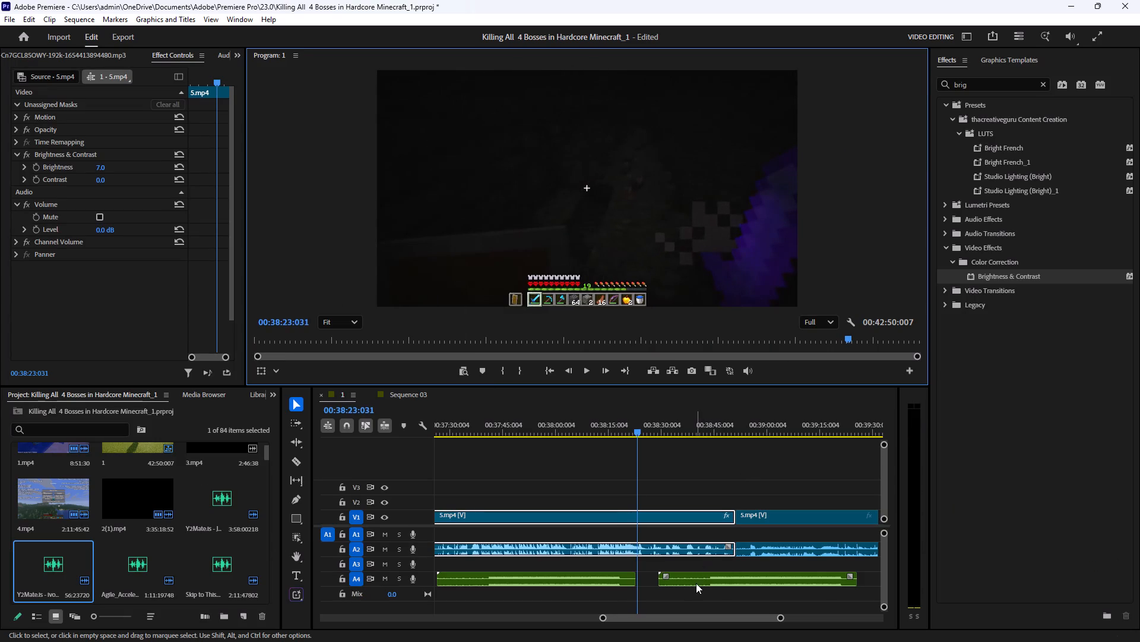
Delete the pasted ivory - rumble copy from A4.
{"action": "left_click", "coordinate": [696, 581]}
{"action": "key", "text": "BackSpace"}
Save the project and preview the footage enlarged from about 00:38:23, past the end of the long 5.mp4 clip, to 00:38:53.
{"action": "left_click", "coordinate": [624, 235]}
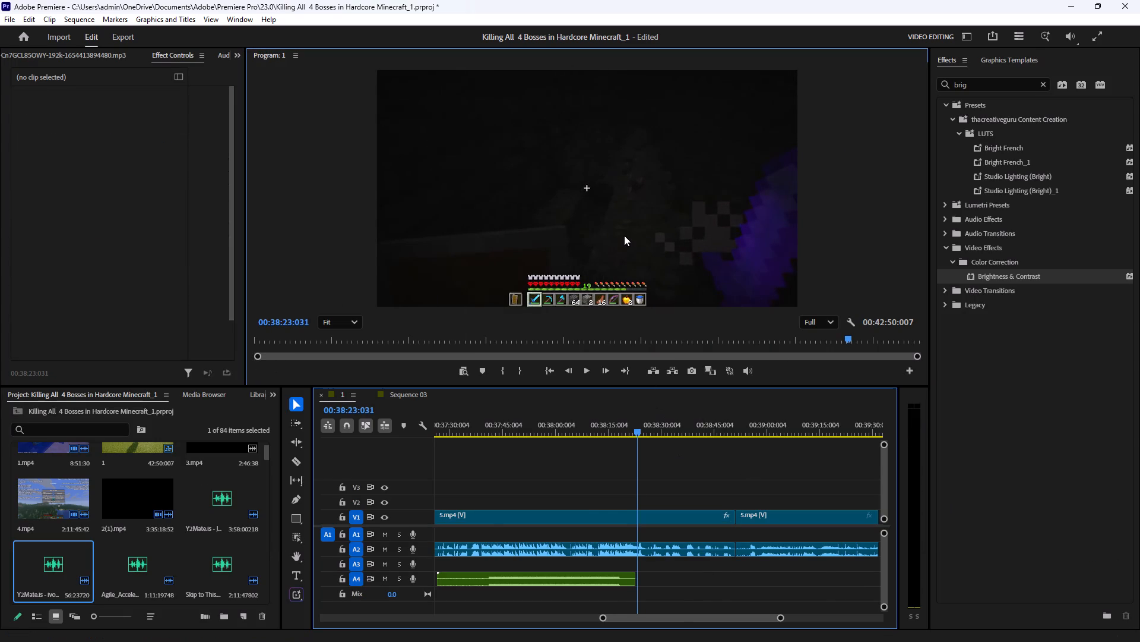
{"action": "key", "text": "grave"}
{"action": "key", "text": "ctrl+s"}
{"action": "key", "text": "space"}
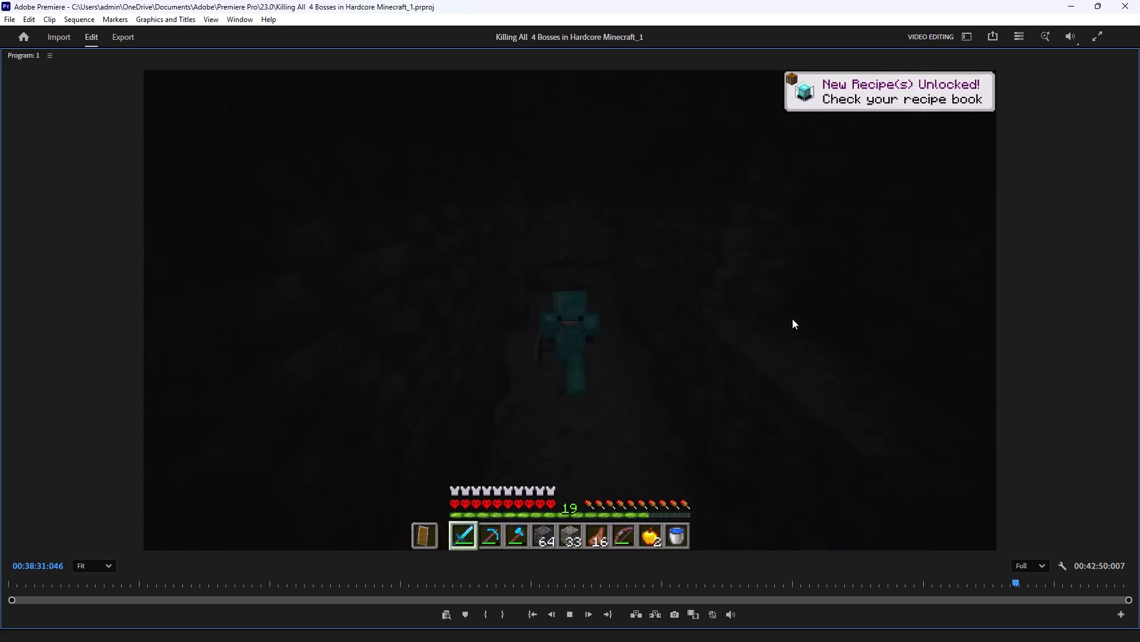
{"action": "key", "text": "ctrl+s"}
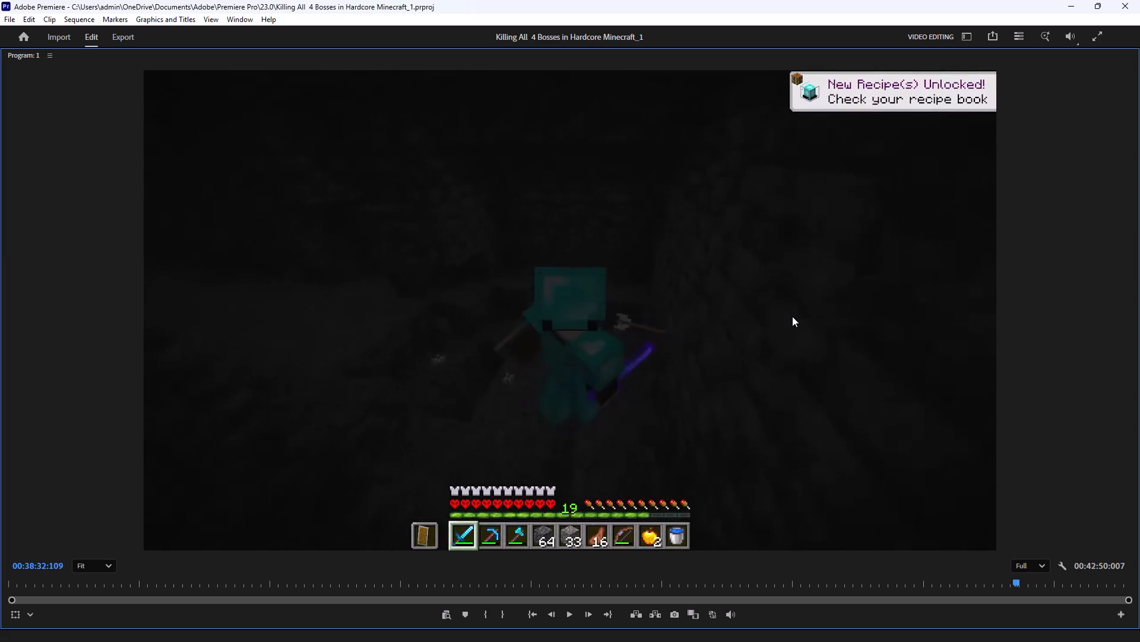
{"action": "key", "text": "space"}
{"action": "type", "text": "`"}
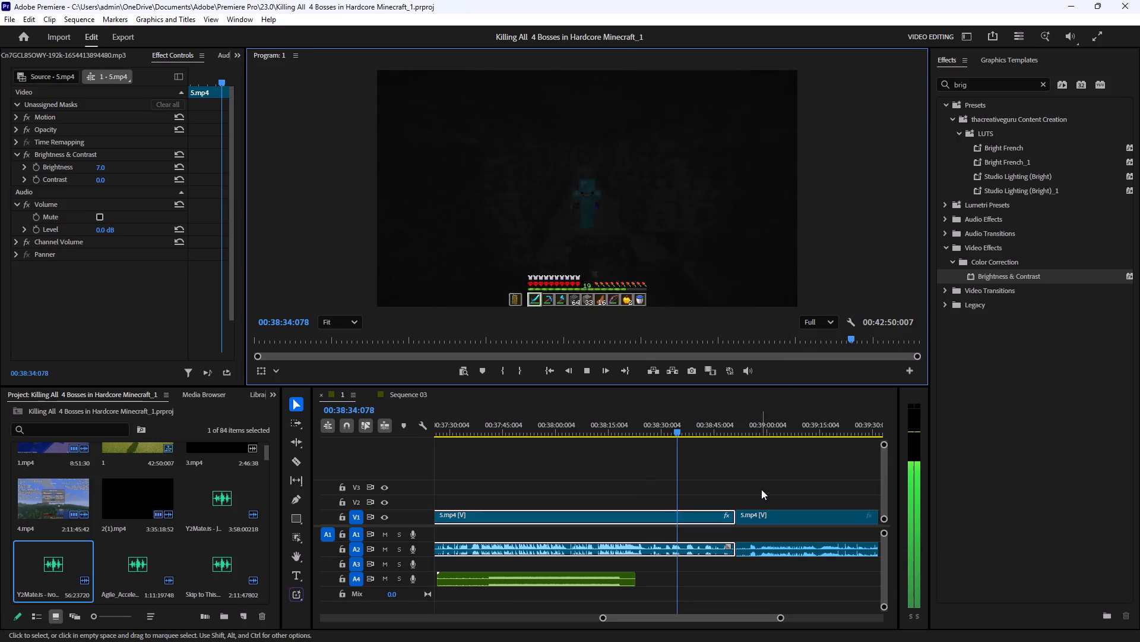
{"action": "left_click", "coordinate": [761, 471]}
{"action": "left_click", "coordinate": [703, 184]}
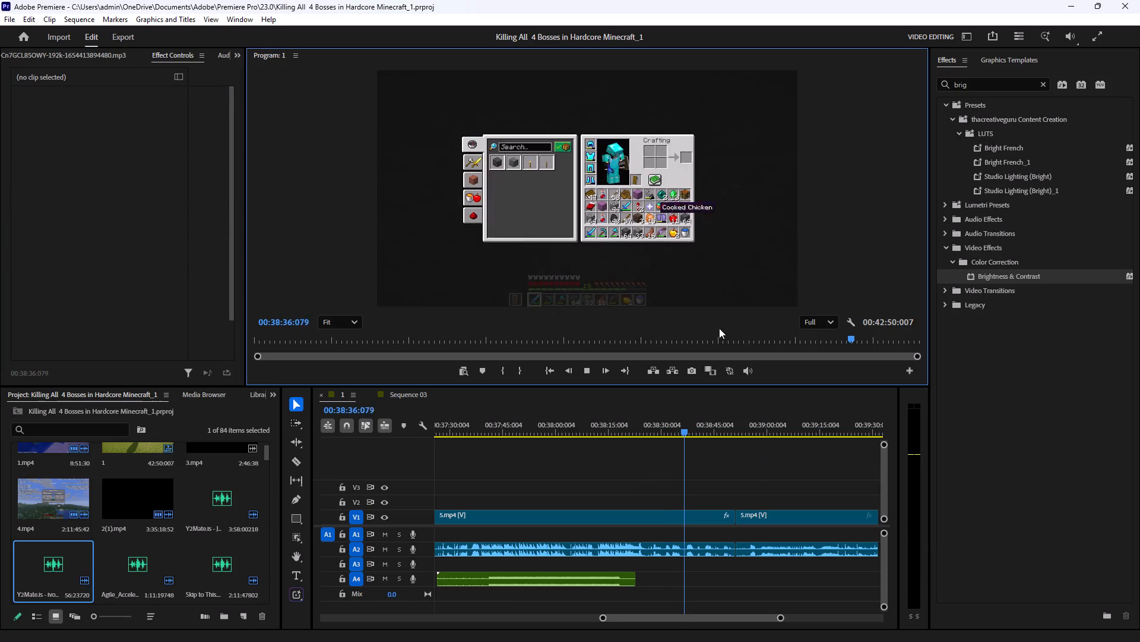
{"action": "key", "text": "grave"}
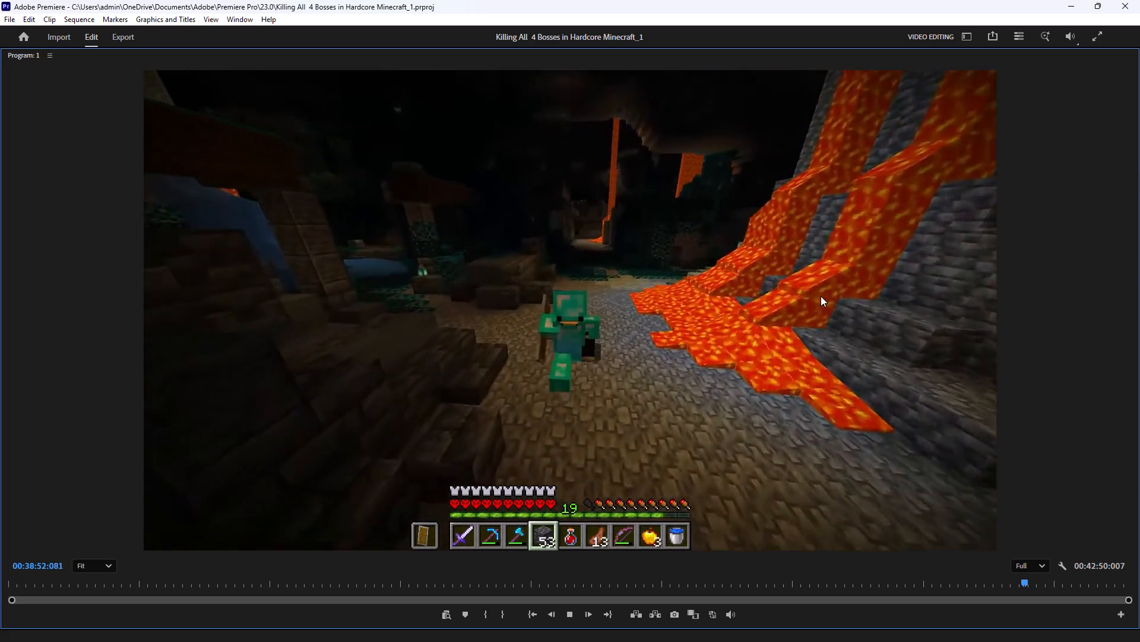
{"action": "key", "text": "grave"}
{"action": "key", "text": "space"}
{"action": "left_click", "coordinate": [658, 452]}
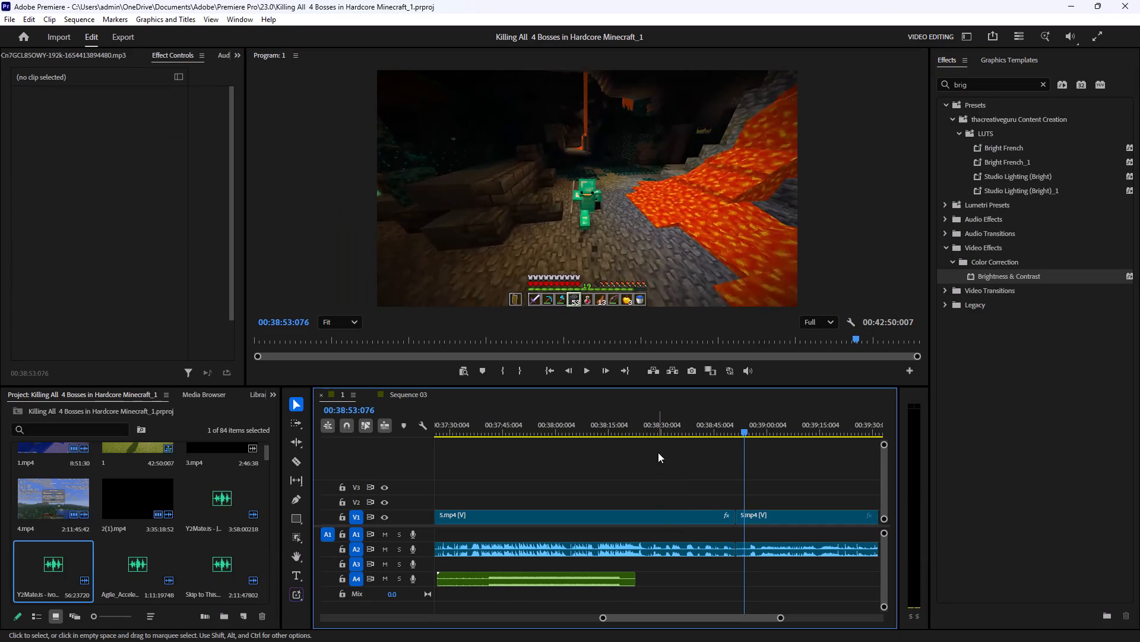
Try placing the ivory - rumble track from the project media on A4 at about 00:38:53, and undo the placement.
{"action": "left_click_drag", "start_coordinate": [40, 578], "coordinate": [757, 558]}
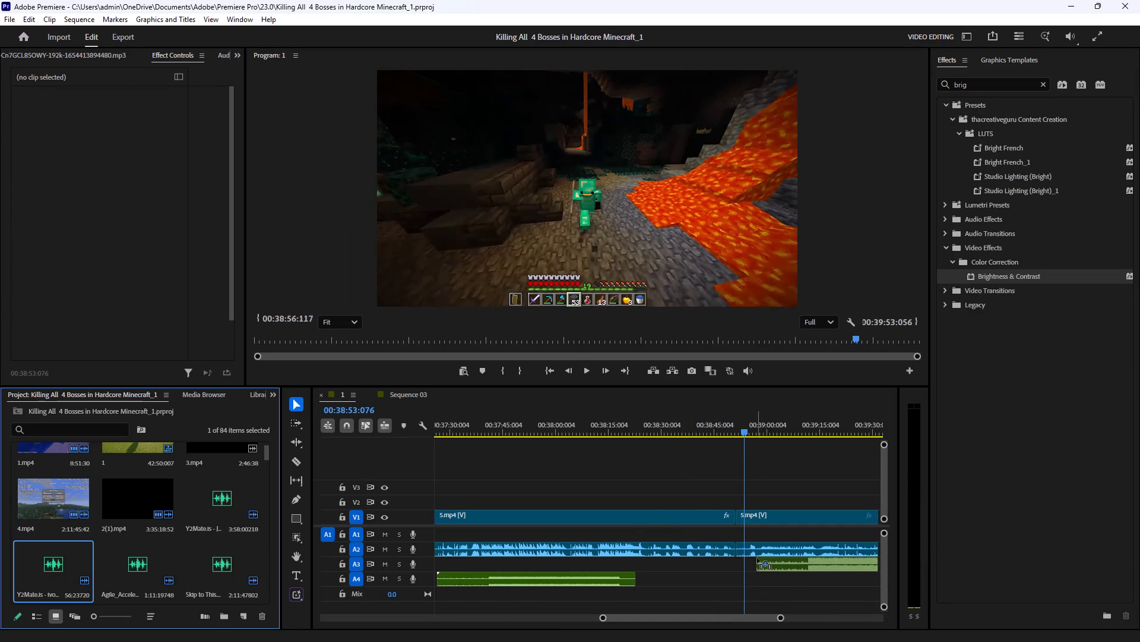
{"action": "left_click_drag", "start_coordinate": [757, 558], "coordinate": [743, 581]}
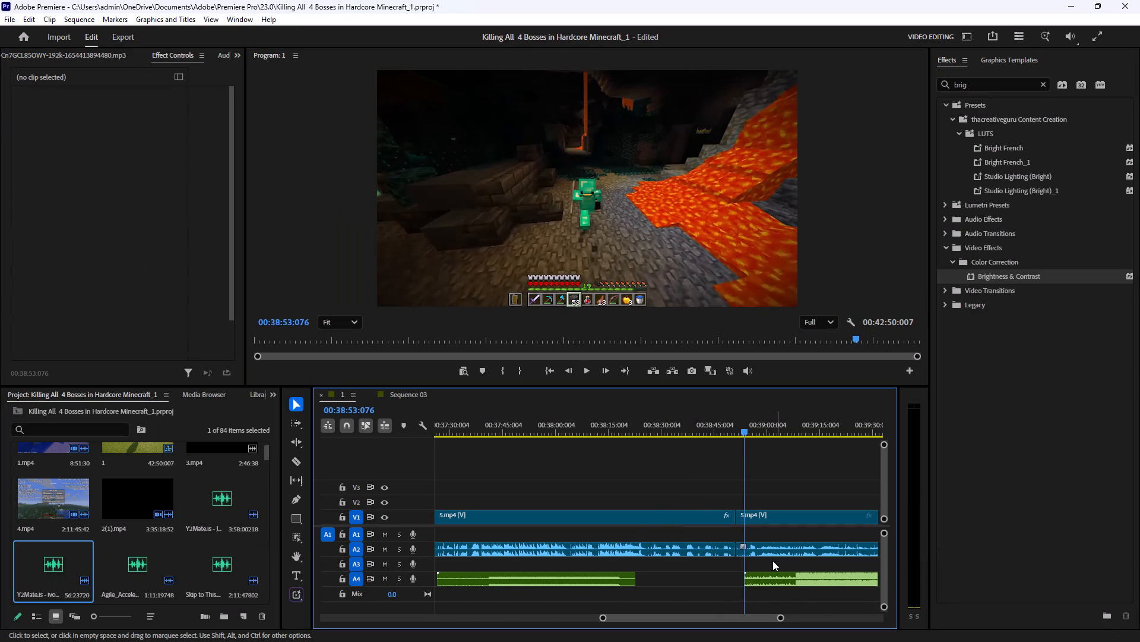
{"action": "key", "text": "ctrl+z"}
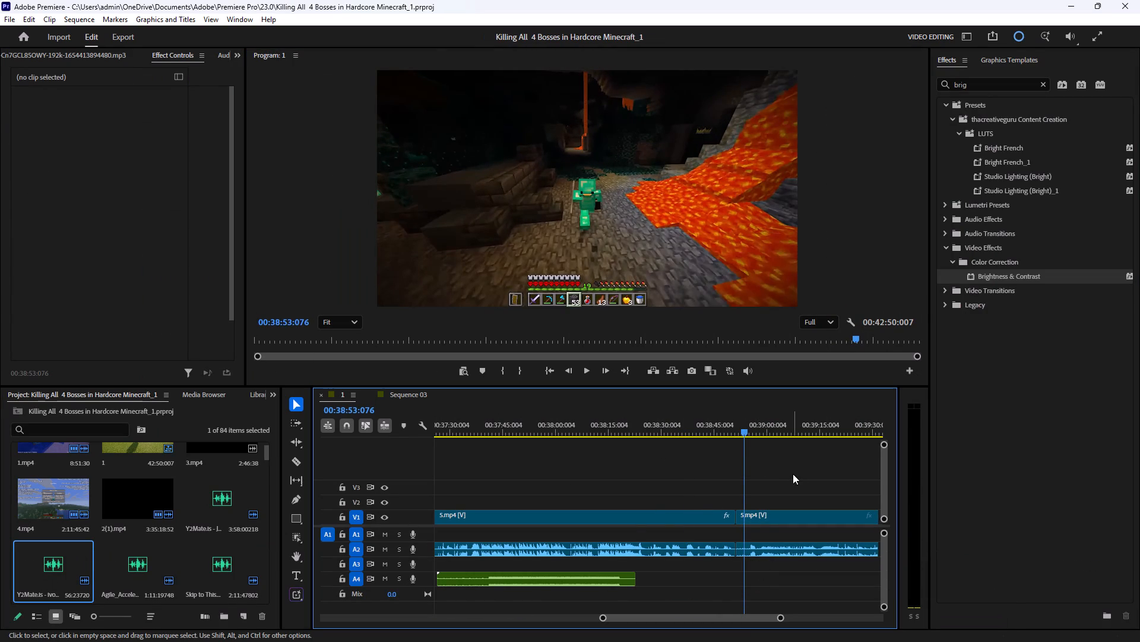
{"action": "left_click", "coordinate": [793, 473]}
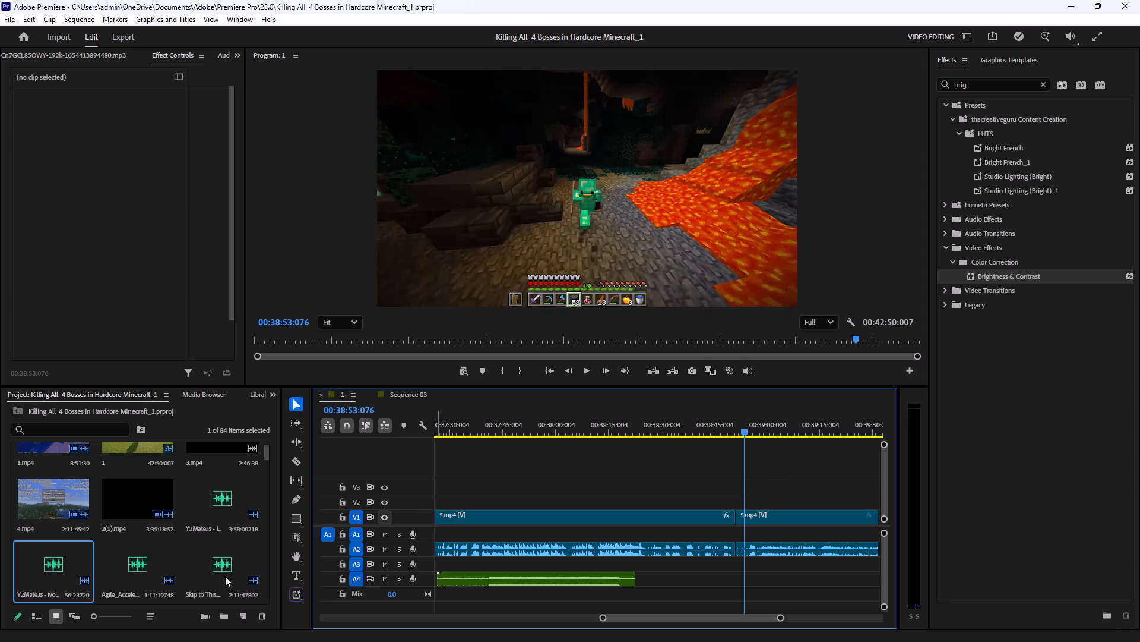
Examine the nearly four-minute Y2Mate.is audio track in the project media as possible background music.
{"action": "left_click", "coordinate": [217, 502]}
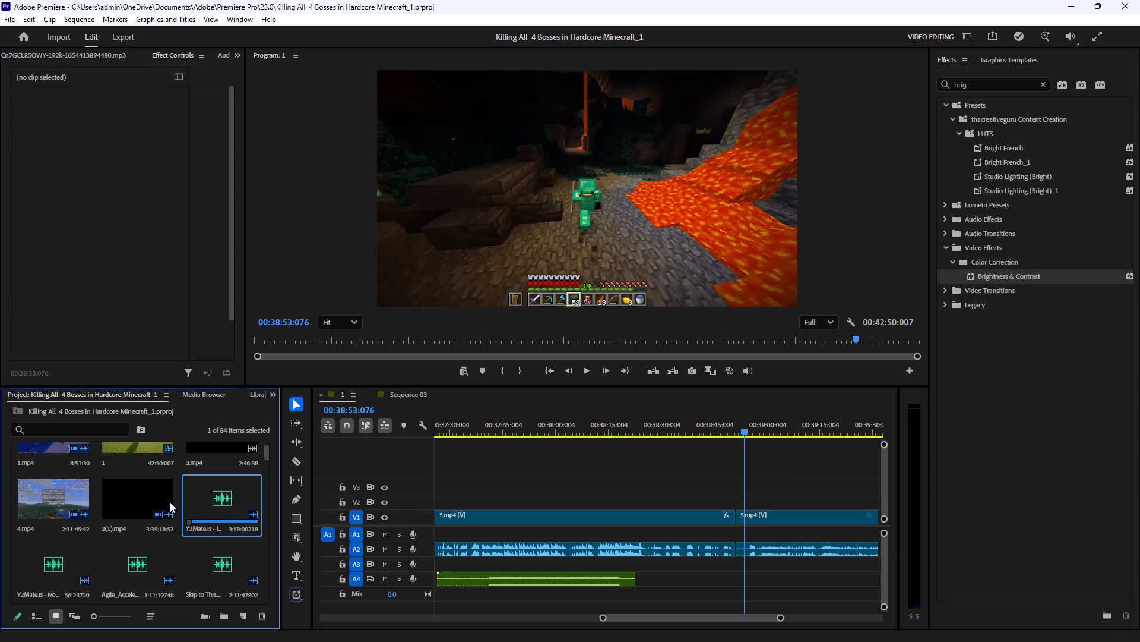
{"action": "left_click", "coordinate": [204, 502]}
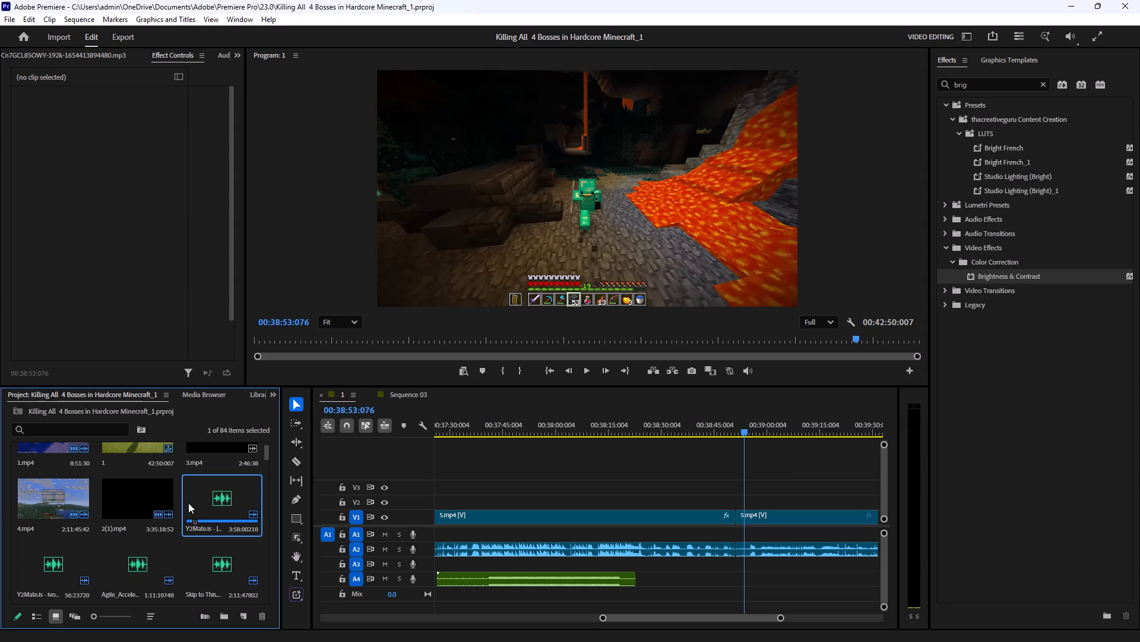
{"action": "left_click", "coordinate": [189, 503]}
{"action": "left_click", "coordinate": [202, 501]}
{"action": "left_click", "coordinate": [210, 499]}
Audition the Jawbone - Mythrodak track from its beginning and at several points through to about two minutes.
{"action": "double_click", "coordinate": [226, 503]}
{"action": "left_click", "coordinate": [121, 372]}
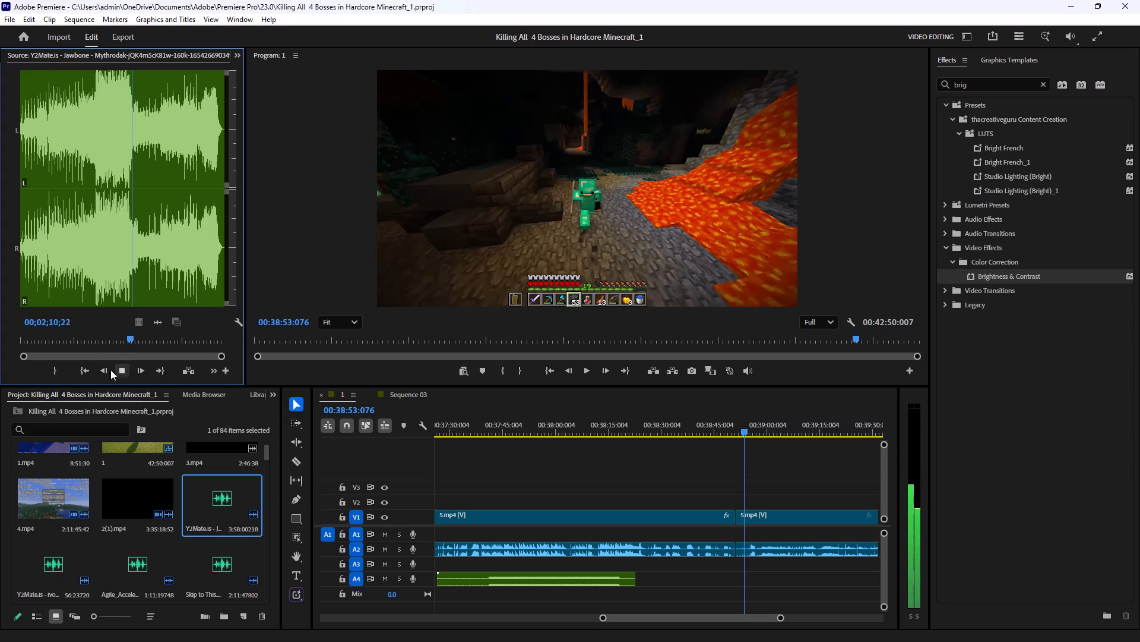
{"action": "left_click_drag", "start_coordinate": [75, 344], "coordinate": [1, 358]}
{"action": "left_click", "coordinate": [120, 372]}
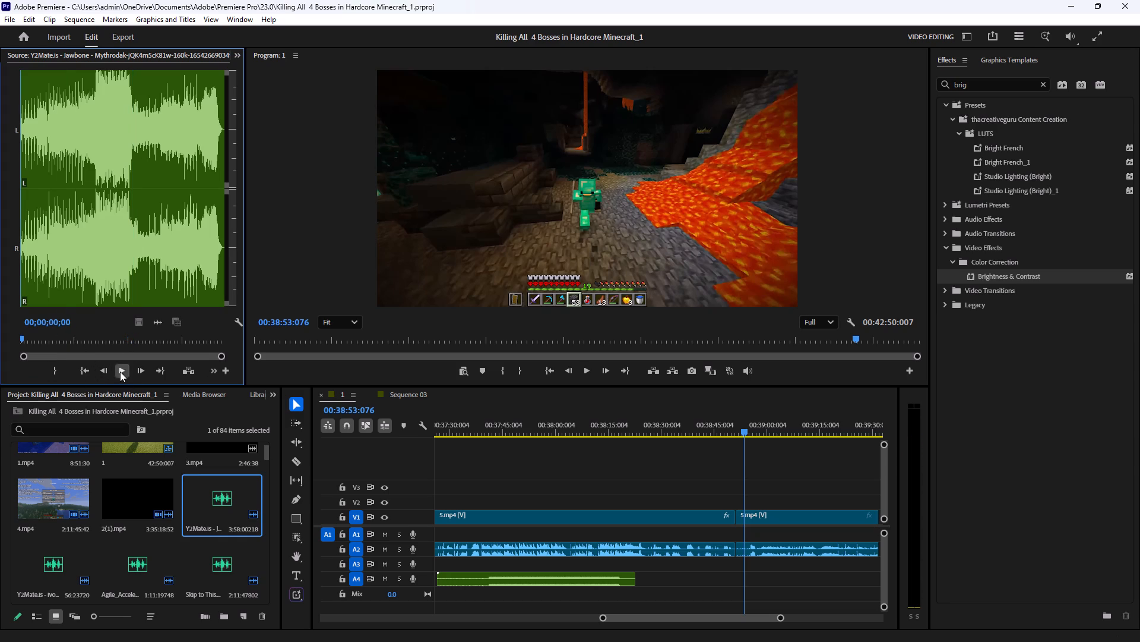
{"action": "left_click_drag", "start_coordinate": [52, 339], "coordinate": [61, 340]}
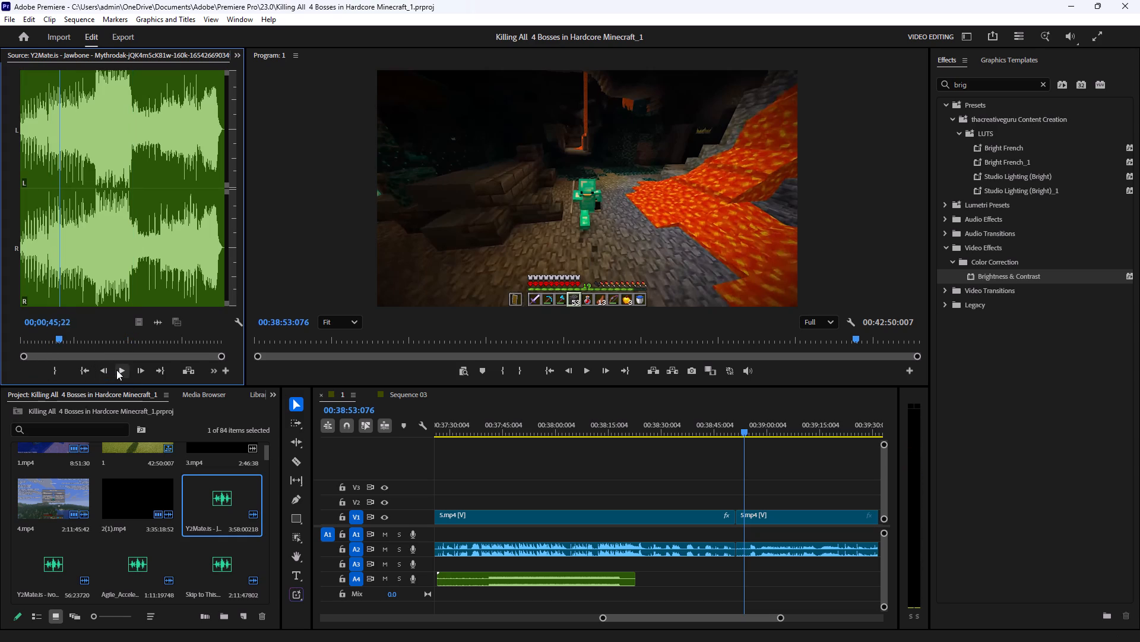
{"action": "left_click", "coordinate": [116, 370]}
{"action": "left_click", "coordinate": [80, 340]}
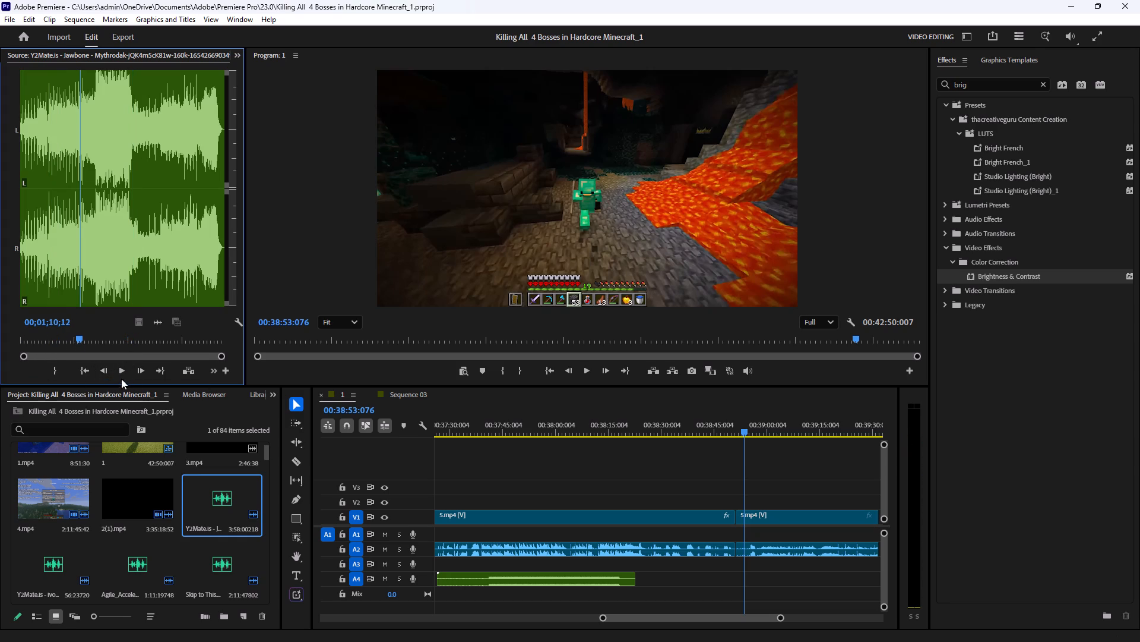
{"action": "left_click", "coordinate": [119, 375]}
{"action": "left_click", "coordinate": [97, 338]}
{"action": "left_click", "coordinate": [117, 371]}
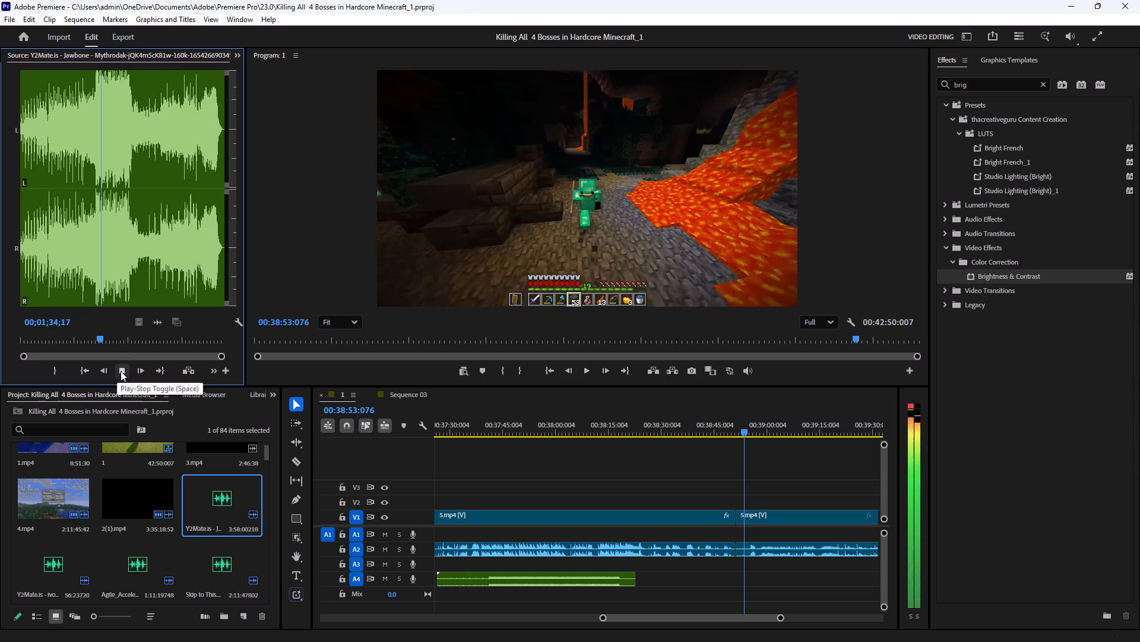
{"action": "left_click", "coordinate": [122, 340]}
{"action": "left_click", "coordinate": [120, 377]}
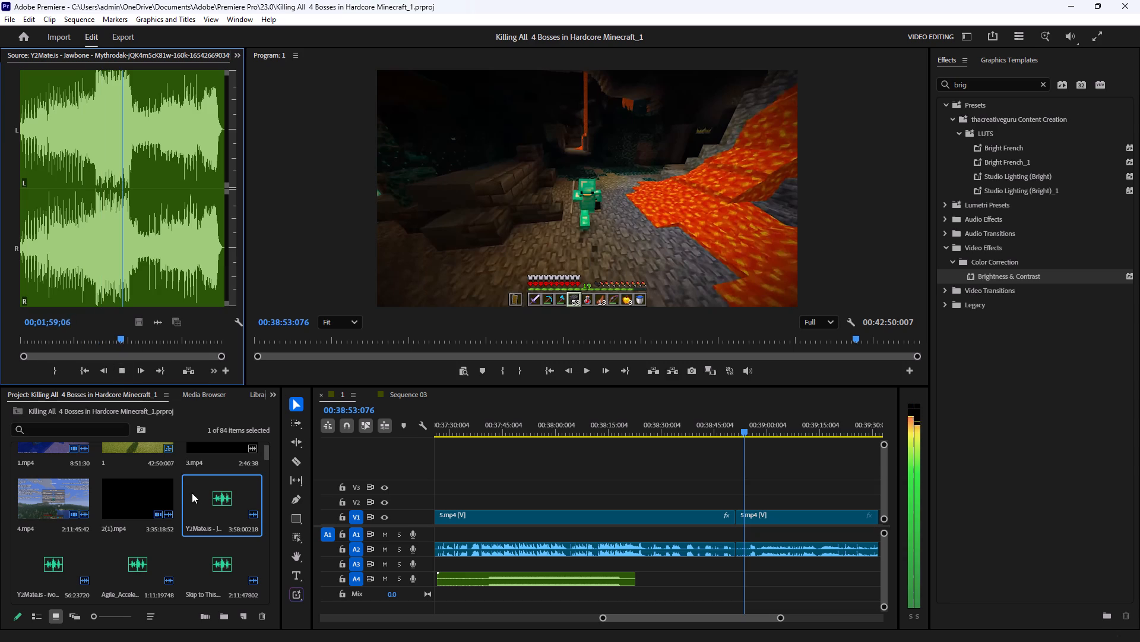
Find Song_That_Might_Play_When_You_Fight_Sans.mp3 in the project media and audition it from about 22 seconds in.
{"action": "scroll", "coordinate": [193, 496], "scroll_direction": "up", "scroll_amount": 3}
{"action": "scroll", "coordinate": [193, 495], "scroll_direction": "down", "scroll_amount": 3}
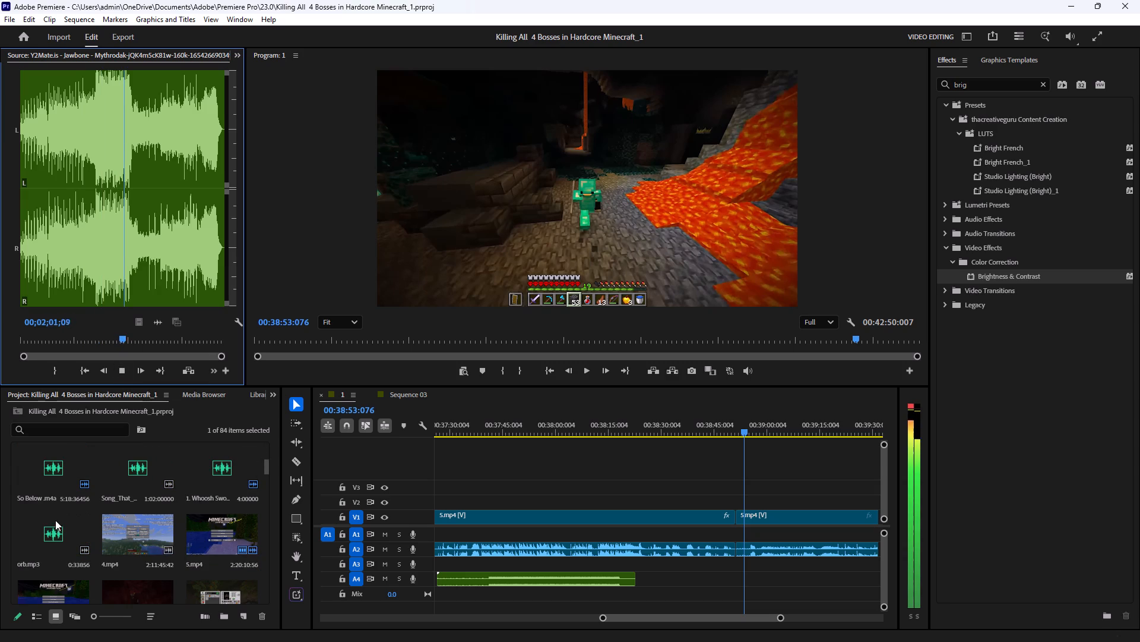
{"action": "double_click", "coordinate": [128, 477]}
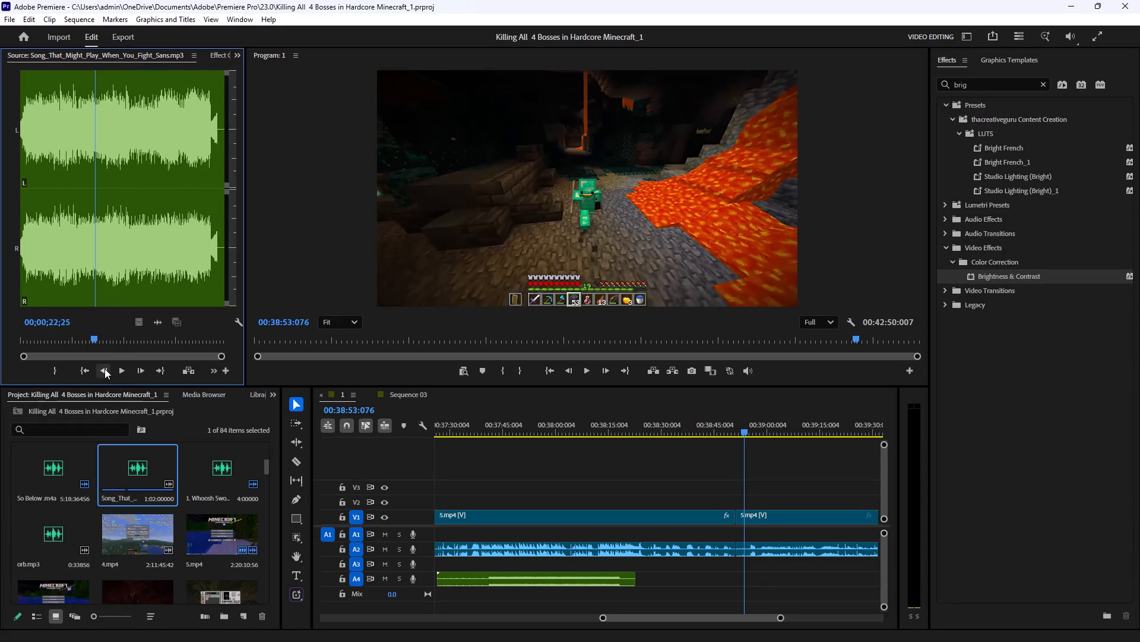
{"action": "left_click", "coordinate": [132, 370]}
{"action": "left_click", "coordinate": [118, 372]}
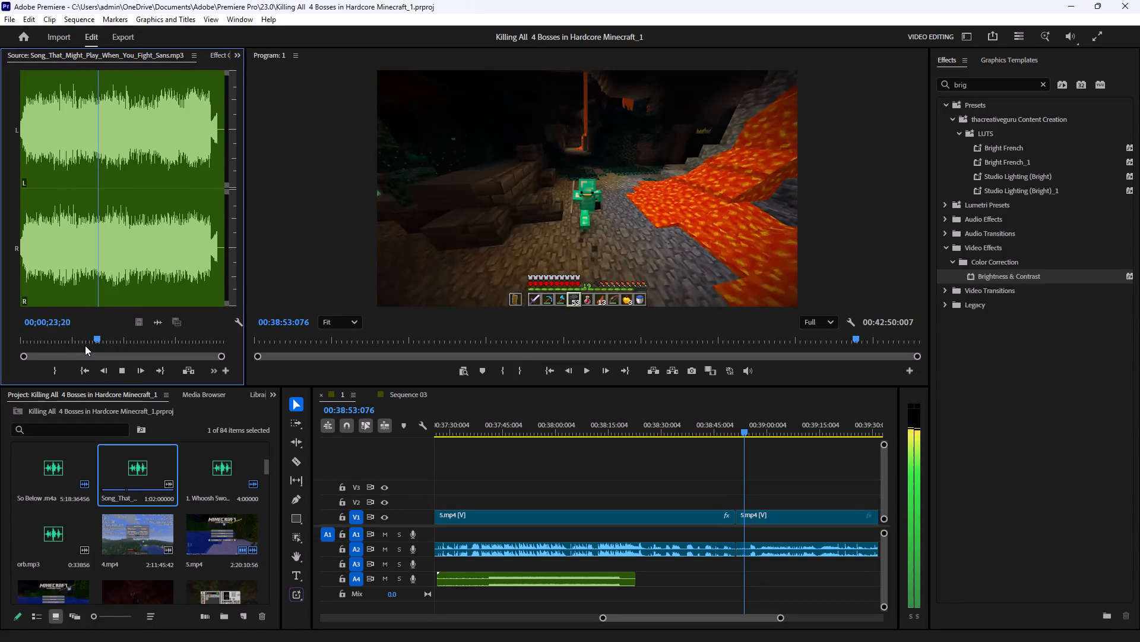
{"action": "left_click", "coordinate": [197, 469]}
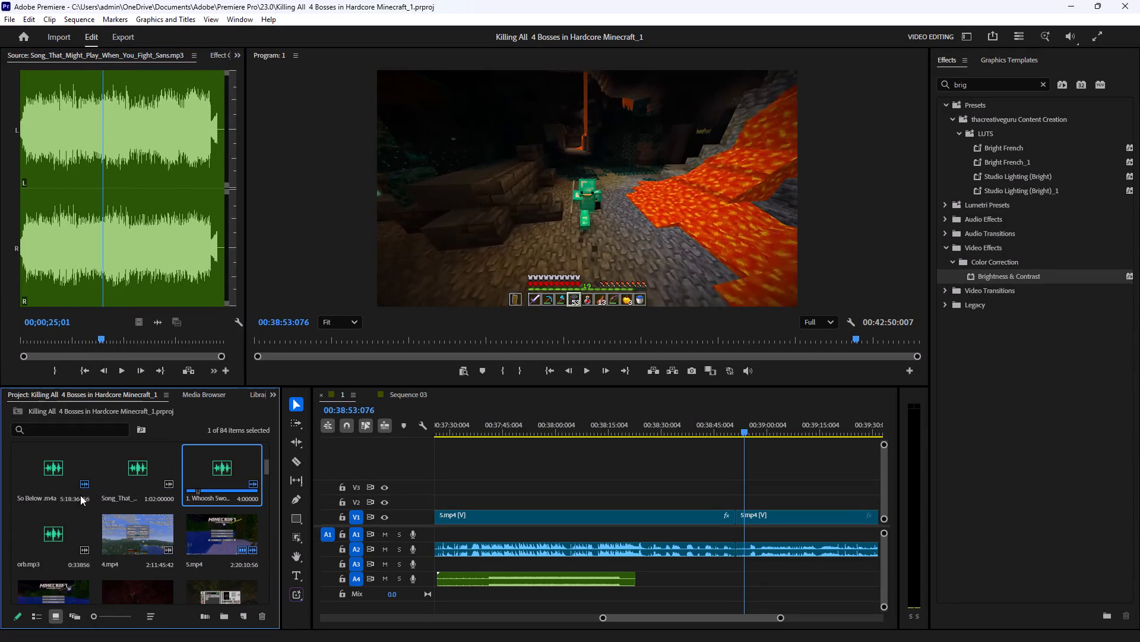
Search further through the project media for background music, auditioning the Before Copenhagen track from its start.
{"action": "scroll", "coordinate": [80, 496], "scroll_direction": "down", "scroll_amount": 3}
{"action": "scroll", "coordinate": [178, 540], "scroll_direction": "down", "scroll_amount": 2}
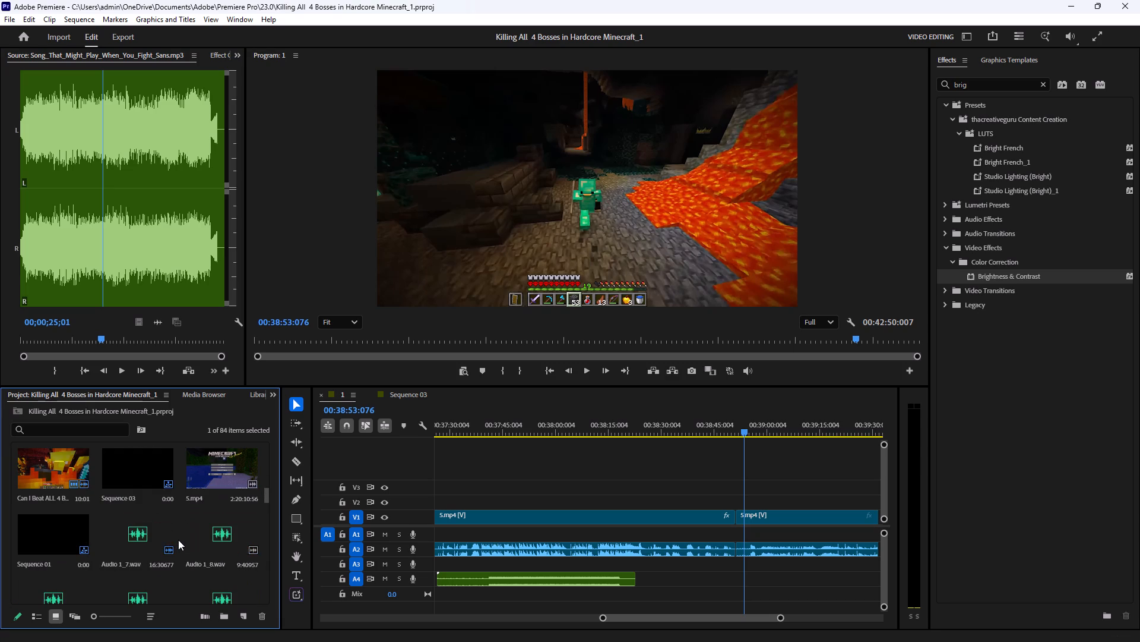
{"action": "scroll", "coordinate": [122, 525], "scroll_direction": "down", "scroll_amount": 3}
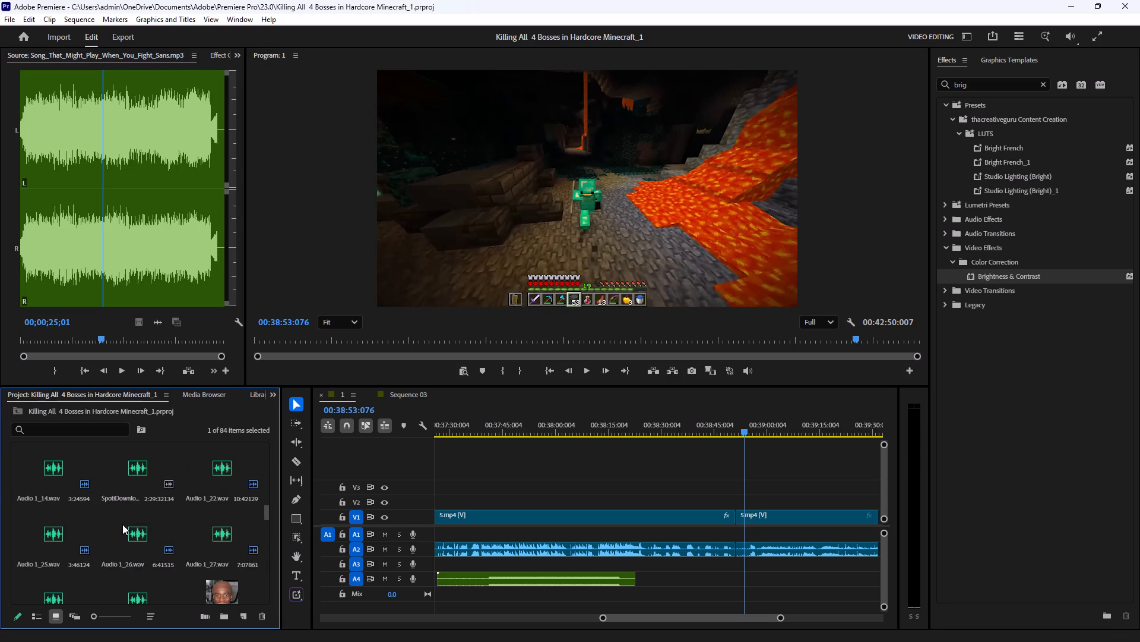
{"action": "double_click", "coordinate": [125, 471]}
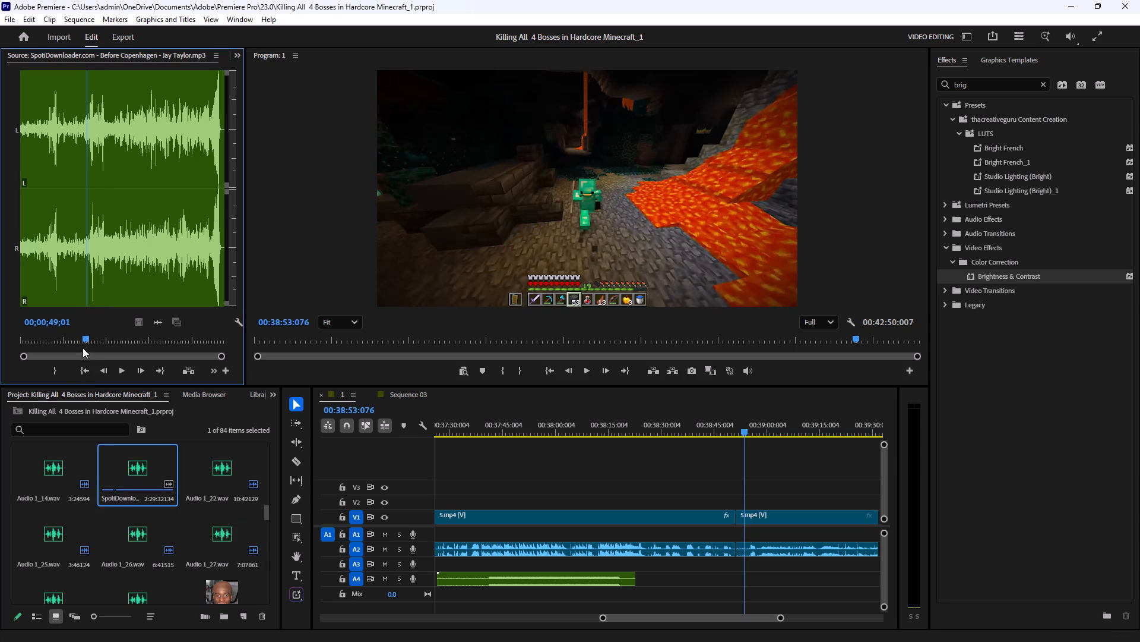
{"action": "left_click_drag", "start_coordinate": [85, 342], "coordinate": [0, 348]}
{"action": "left_click", "coordinate": [112, 375]}
{"action": "left_click", "coordinate": [118, 373]}
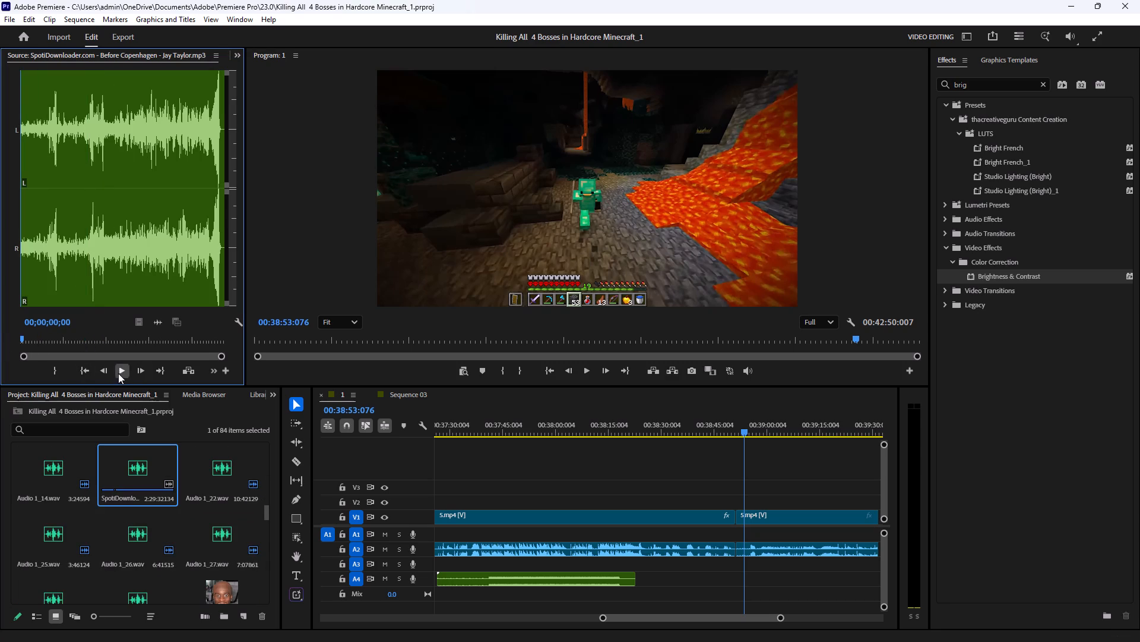
{"action": "scroll", "coordinate": [156, 471], "scroll_direction": "down", "scroll_amount": 2}
{"action": "scroll", "coordinate": [162, 521], "scroll_direction": "down", "scroll_amount": 3}
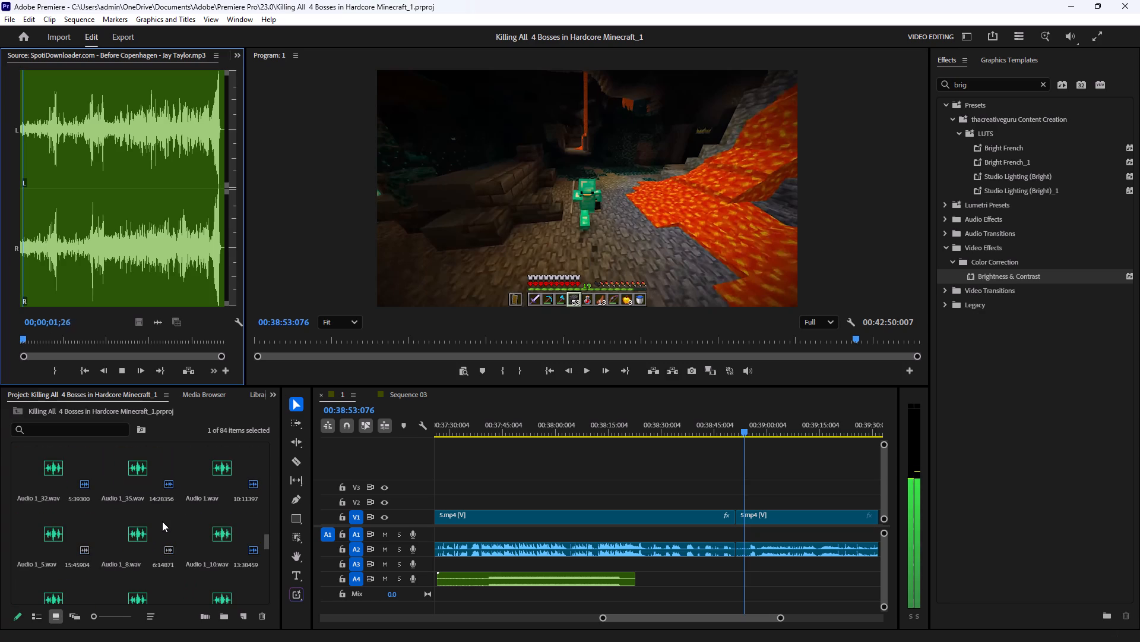
{"action": "scroll", "coordinate": [162, 520], "scroll_direction": "down", "scroll_amount": 7}
Preview the unscored footage from about 00:38:53 to 00:38:58 to judge what music the section needs.
{"action": "left_click", "coordinate": [626, 442]}
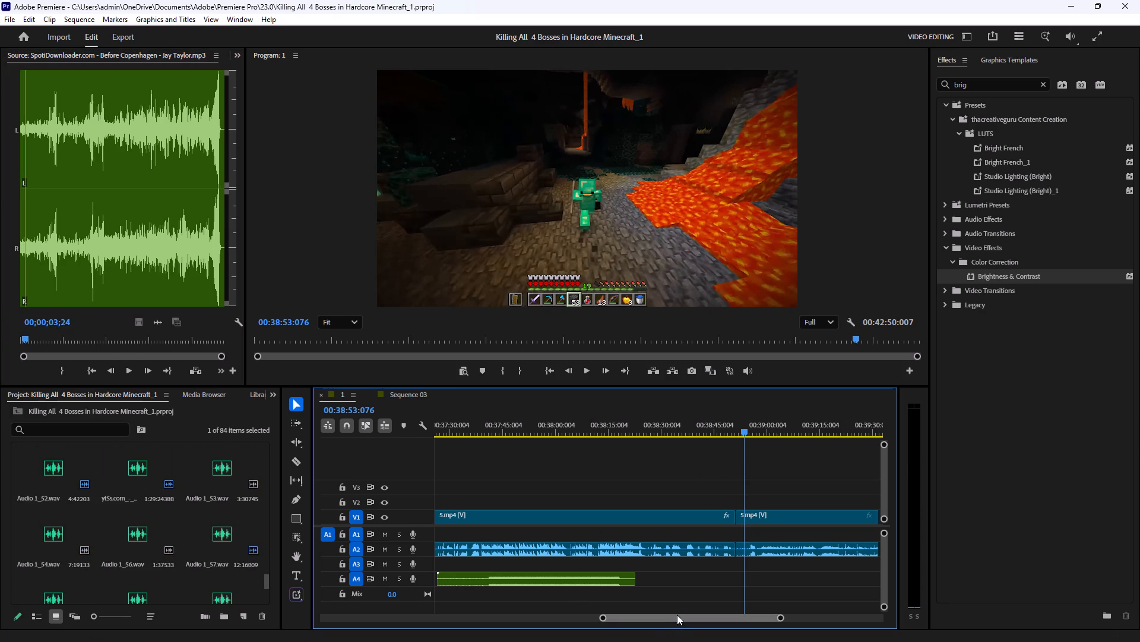
{"action": "left_click_drag", "start_coordinate": [677, 615], "coordinate": [686, 615]}
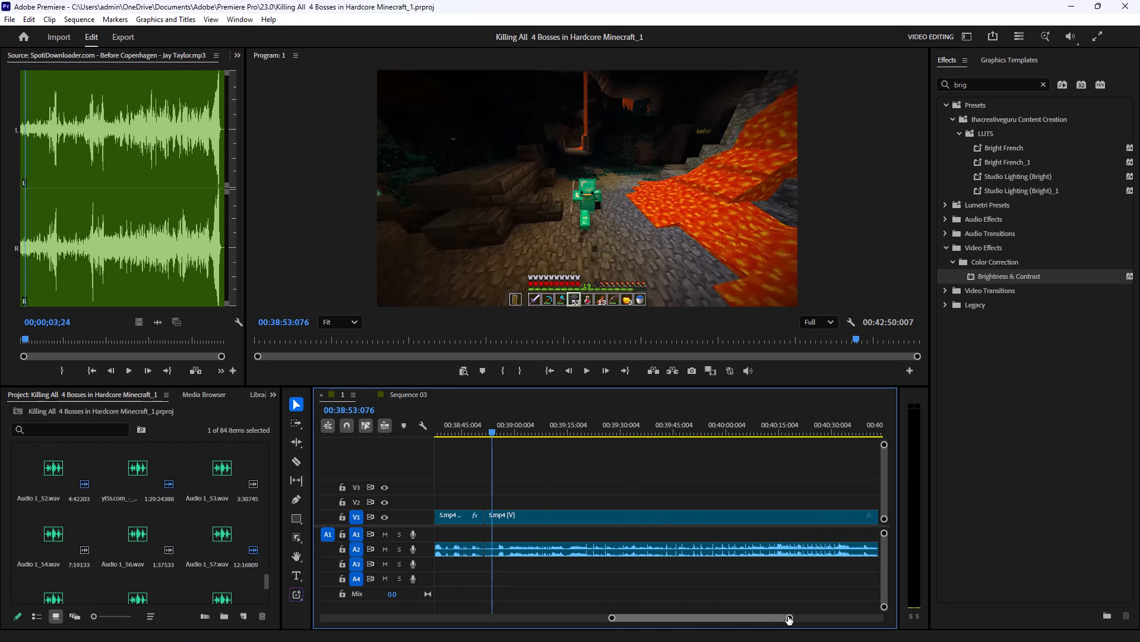
{"action": "left_click_drag", "start_coordinate": [788, 616], "coordinate": [914, 606]}
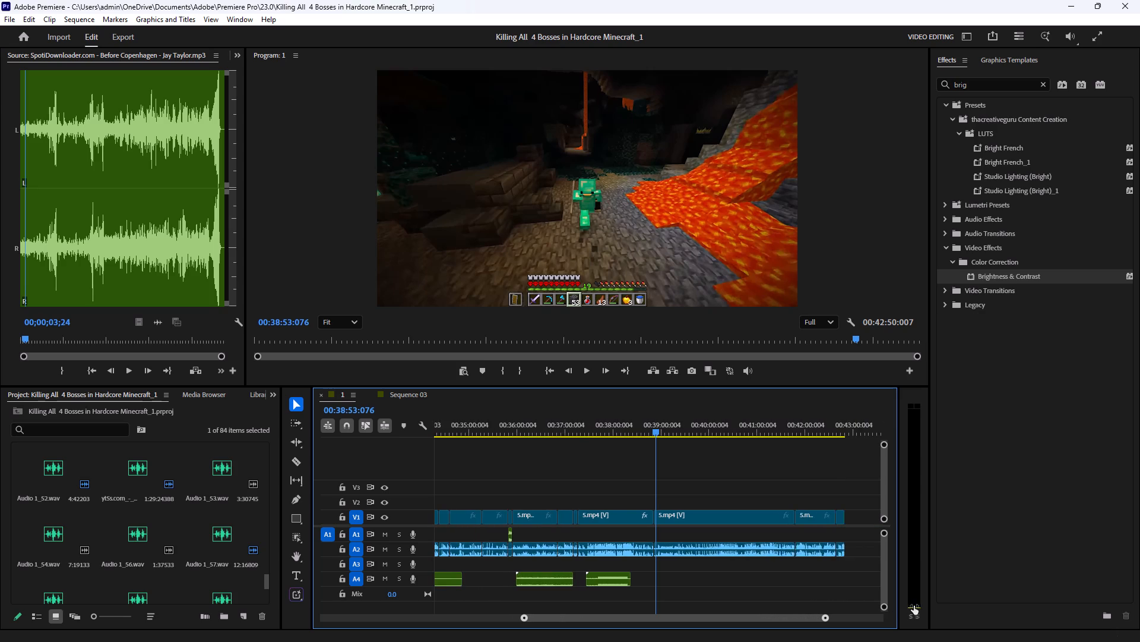
{"action": "left_click_drag", "start_coordinate": [914, 606], "coordinate": [850, 604]}
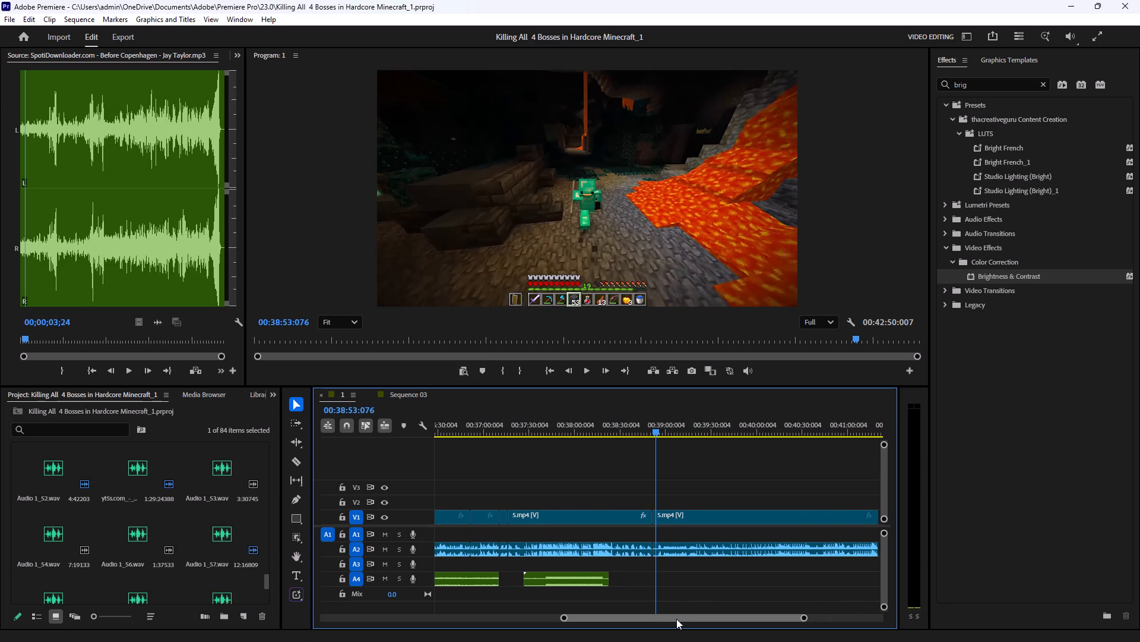
{"action": "left_click", "coordinate": [676, 463]}
{"action": "left_click", "coordinate": [587, 370]}
{"action": "left_click", "coordinate": [659, 253]}
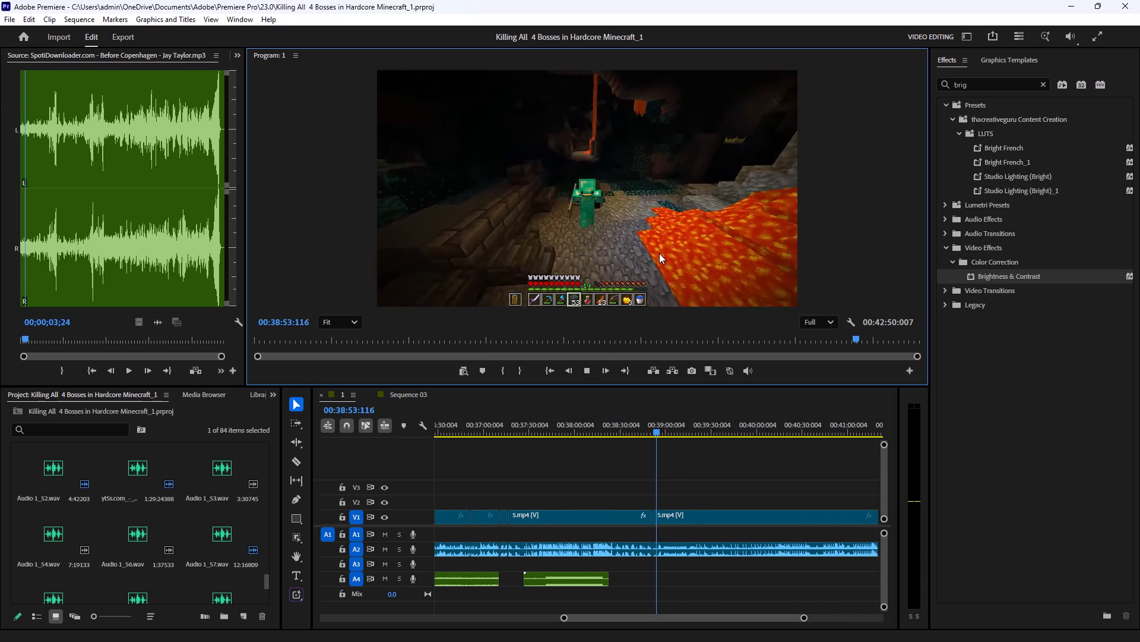
{"action": "key", "text": "grave"}
{"action": "key", "text": "grave"}
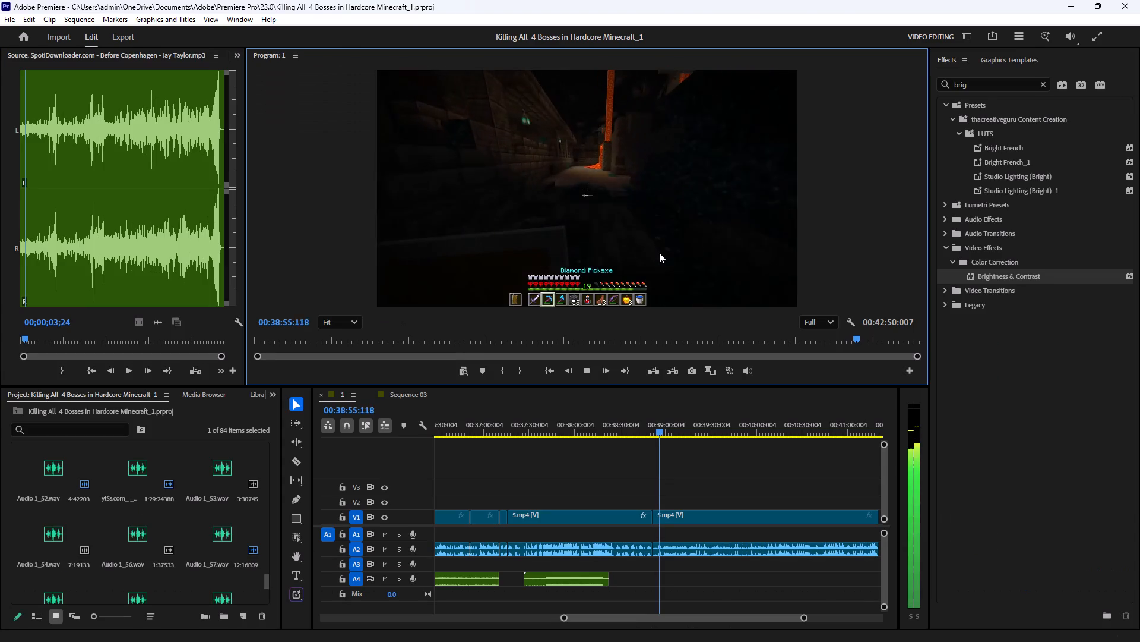
{"action": "left_click", "coordinate": [750, 480]}
{"action": "left_click", "coordinate": [673, 233]}
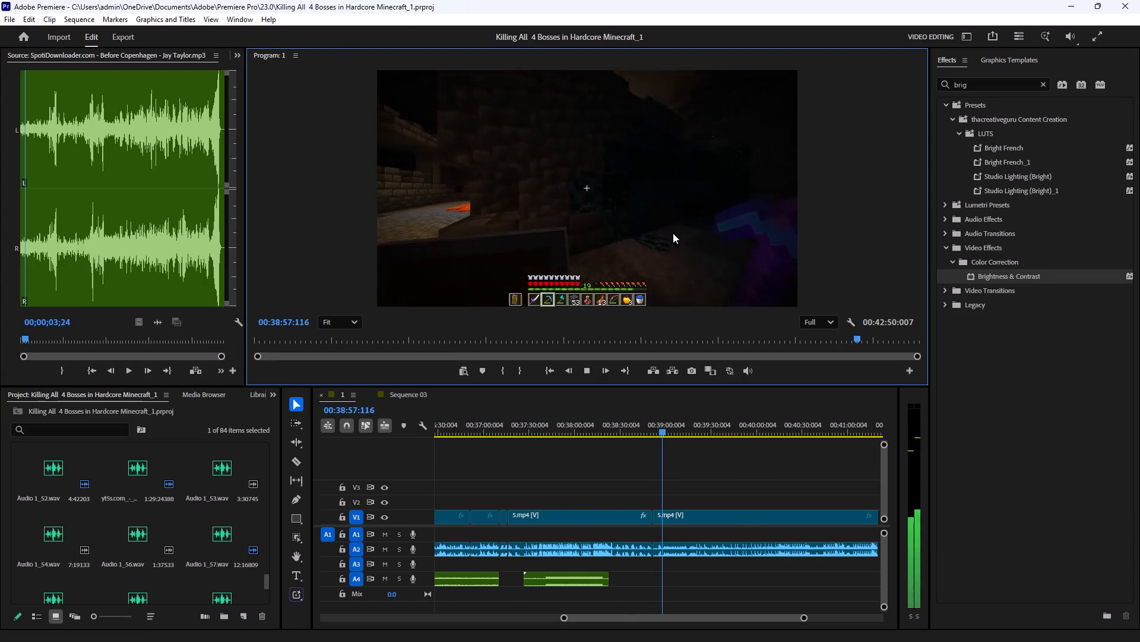
{"action": "type", "text": "`"}
{"action": "key", "text": "space"}
Save the project and restore the normal editing layout.
{"action": "key", "text": "ctrl+s"}
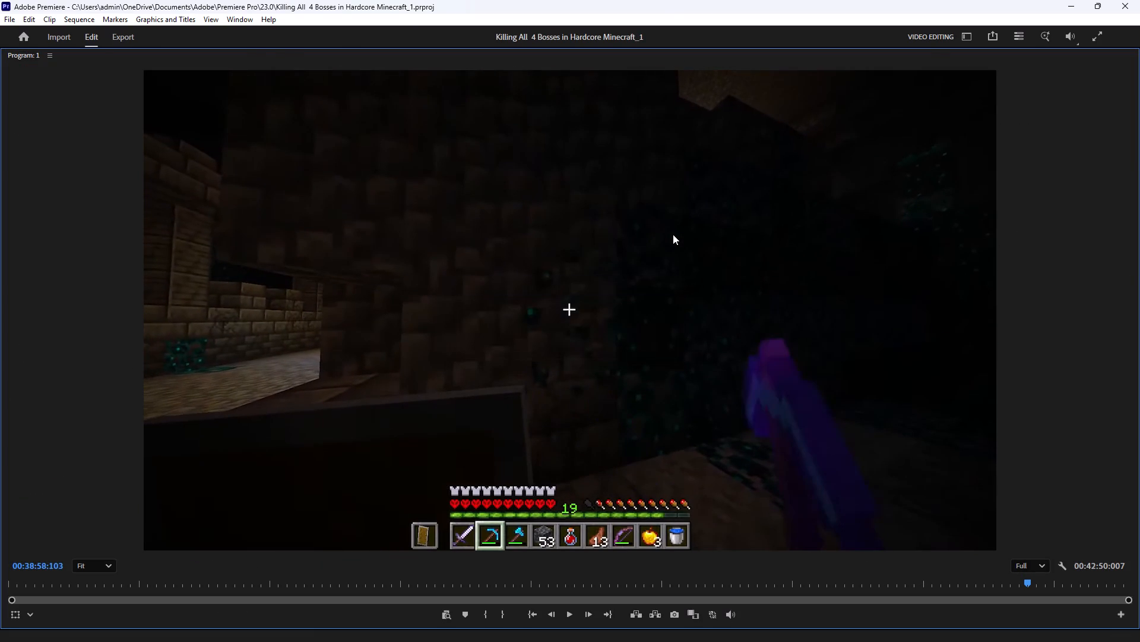
{"action": "key", "text": "grave"}
Reopen the Jawbone - Mythrodak track from the project media and audition its opening and the part around 29 seconds.
{"action": "scroll", "coordinate": [186, 517], "scroll_direction": "down", "scroll_amount": 5}
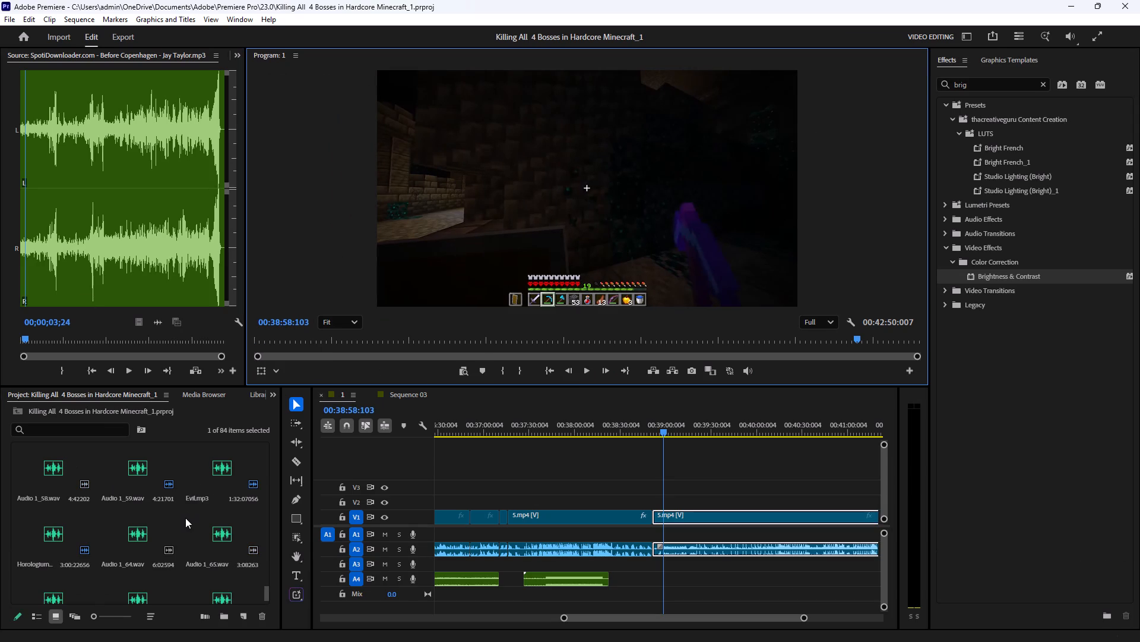
{"action": "scroll", "coordinate": [185, 517], "scroll_direction": "up", "scroll_amount": 20}
{"action": "scroll", "coordinate": [185, 517], "scroll_direction": "up", "scroll_amount": 10}
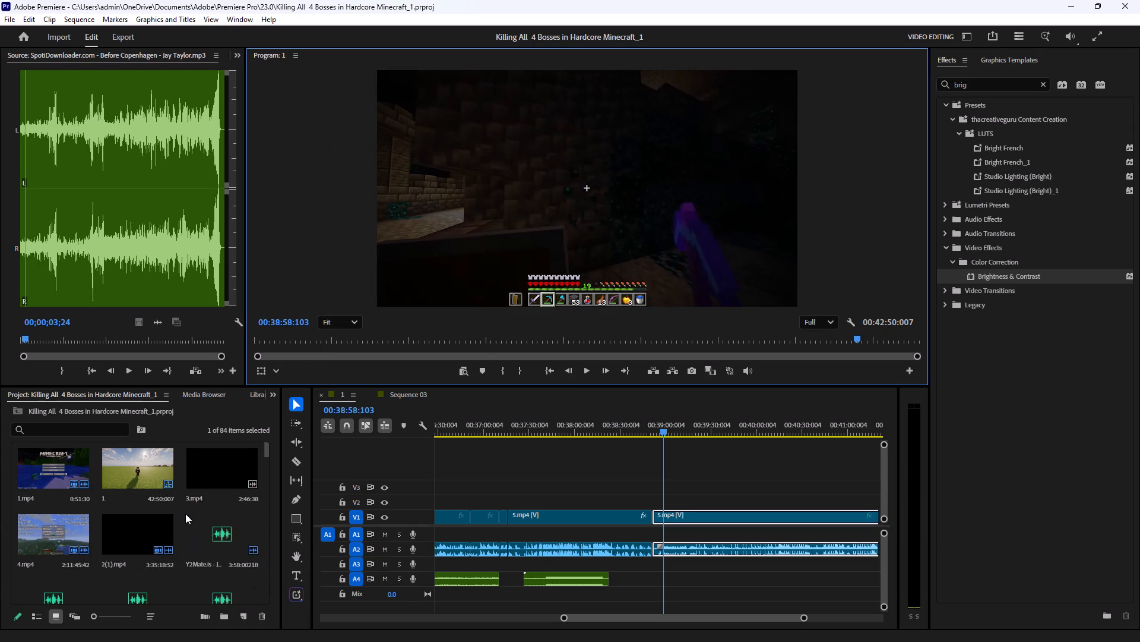
{"action": "double_click", "coordinate": [214, 527]}
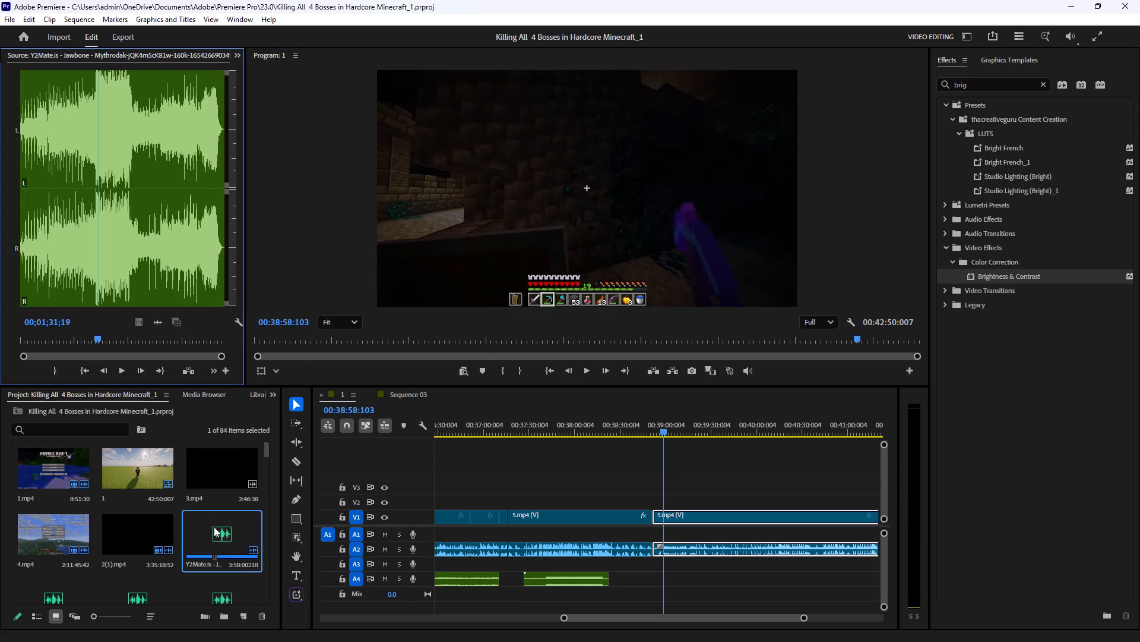
{"action": "left_click_drag", "start_coordinate": [91, 336], "coordinate": [0, 355]}
{"action": "left_click", "coordinate": [118, 373]}
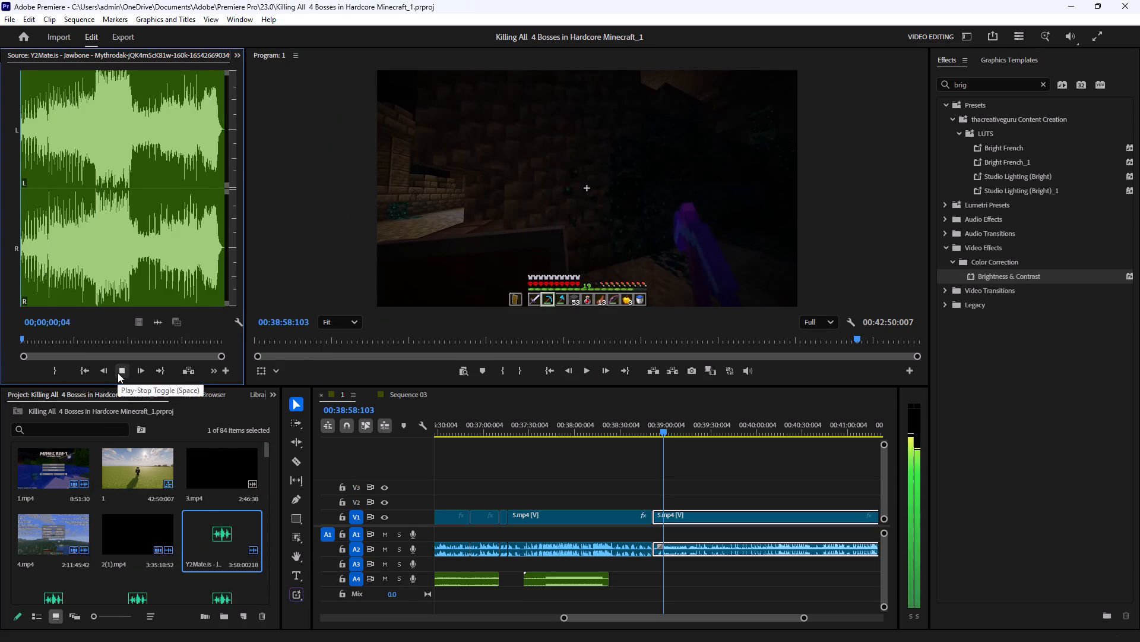
{"action": "left_click", "coordinate": [46, 341]}
{"action": "left_click", "coordinate": [121, 375]}
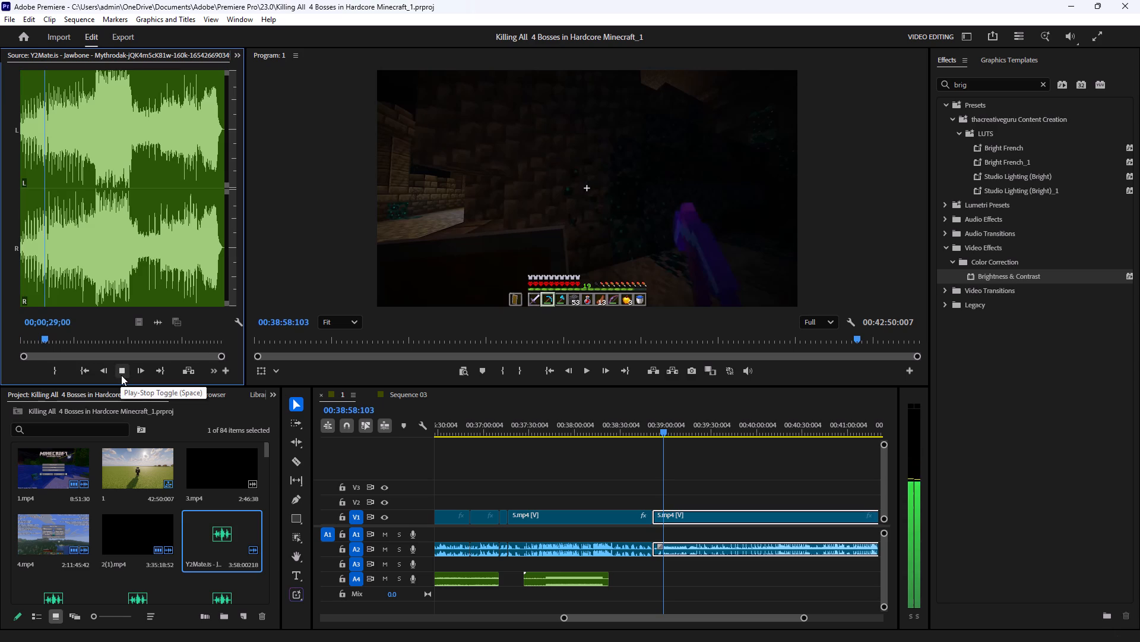
{"action": "left_click", "coordinate": [121, 374]}
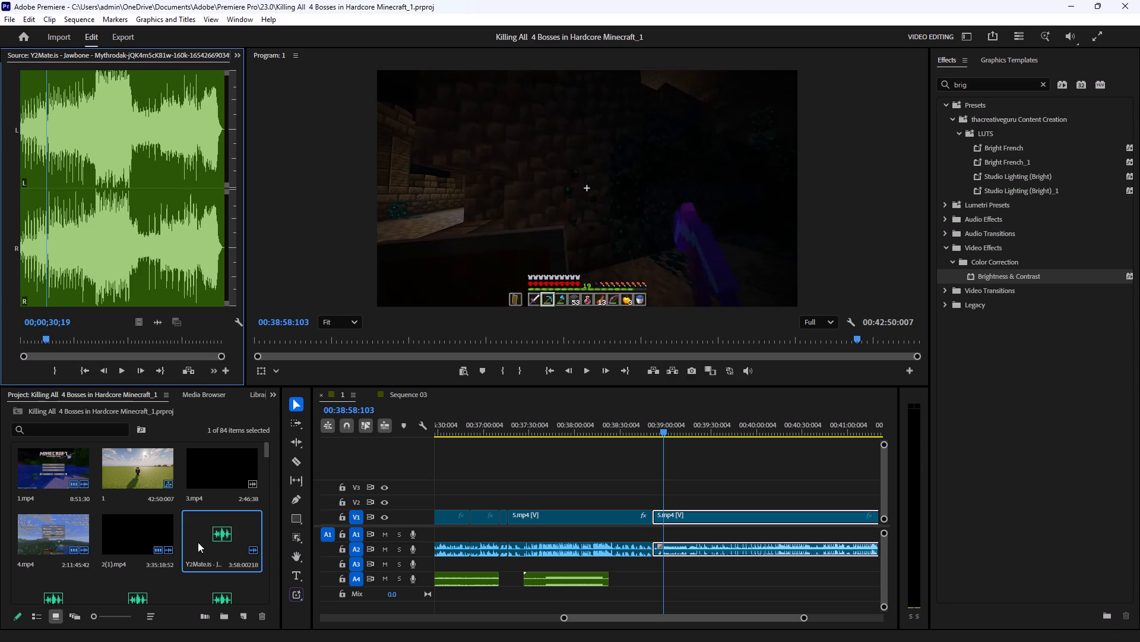
Place the Jawbone - Mythrodak track on A4, aligned with the start of the 5.mp4 clip at about 00:38:51.
{"action": "left_click_drag", "start_coordinate": [204, 547], "coordinate": [650, 581]}
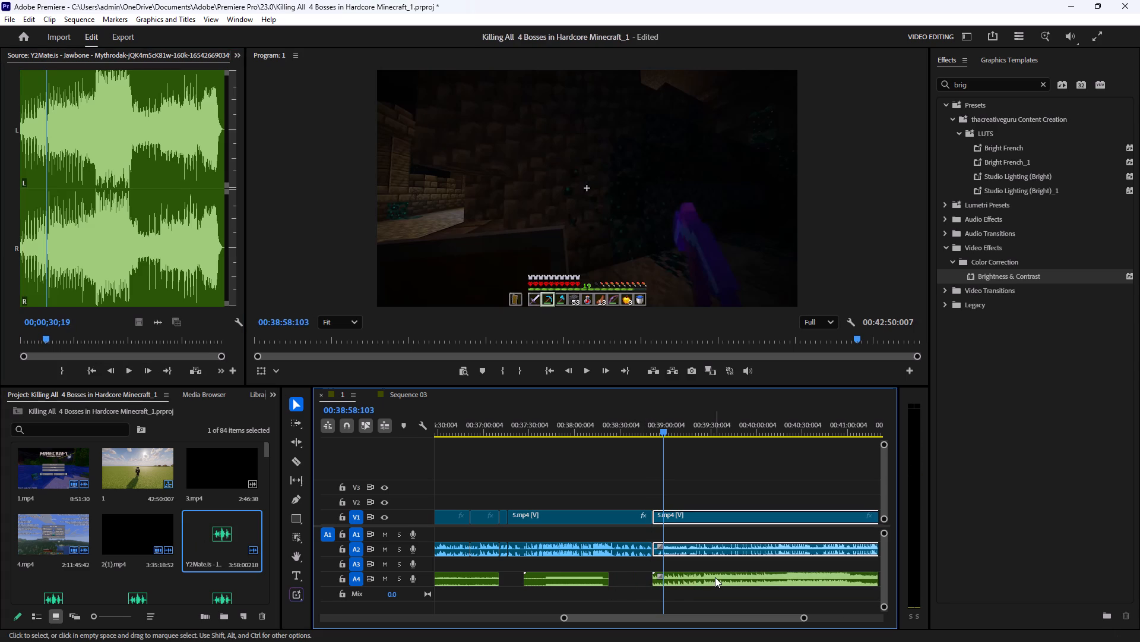
Lower the volume level of the Jawbone - Mythrodak clip on A4 to -21.4 dB.
{"action": "left_click", "coordinate": [715, 577]}
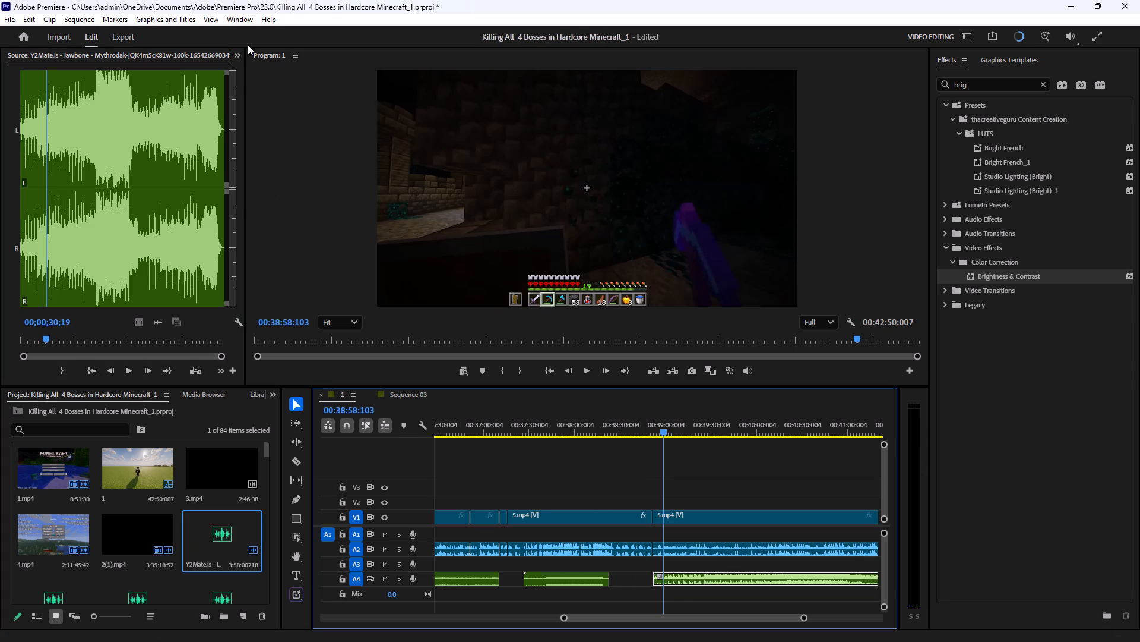
{"action": "left_click", "coordinate": [239, 52]}
{"action": "left_click", "coordinate": [272, 80]}
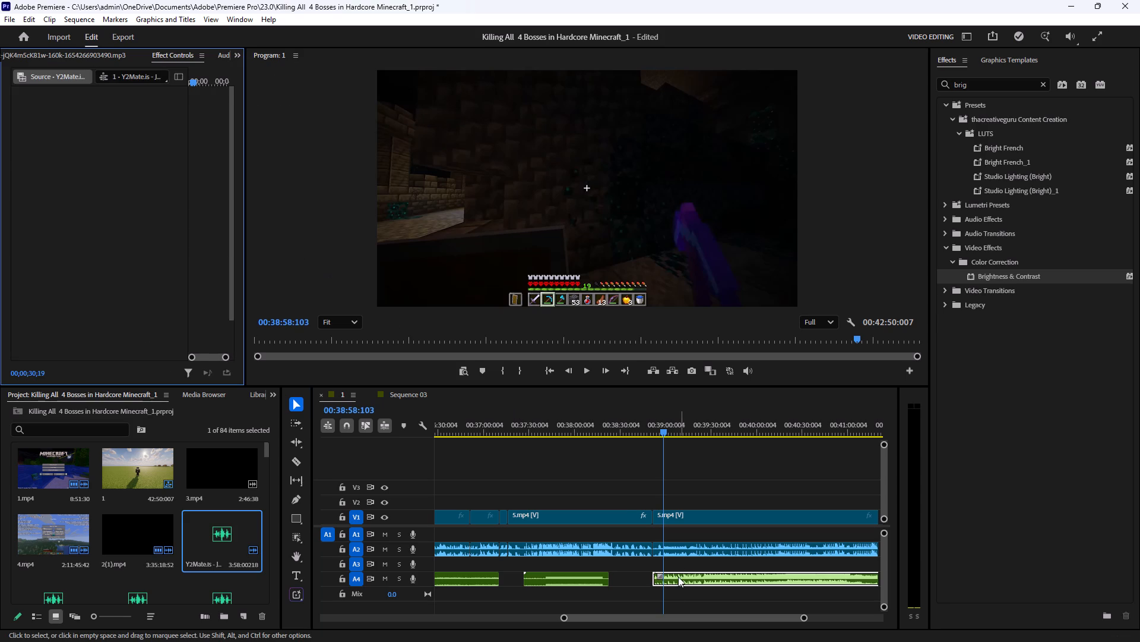
{"action": "left_click", "coordinate": [703, 577]}
{"action": "left_click", "coordinate": [27, 131]}
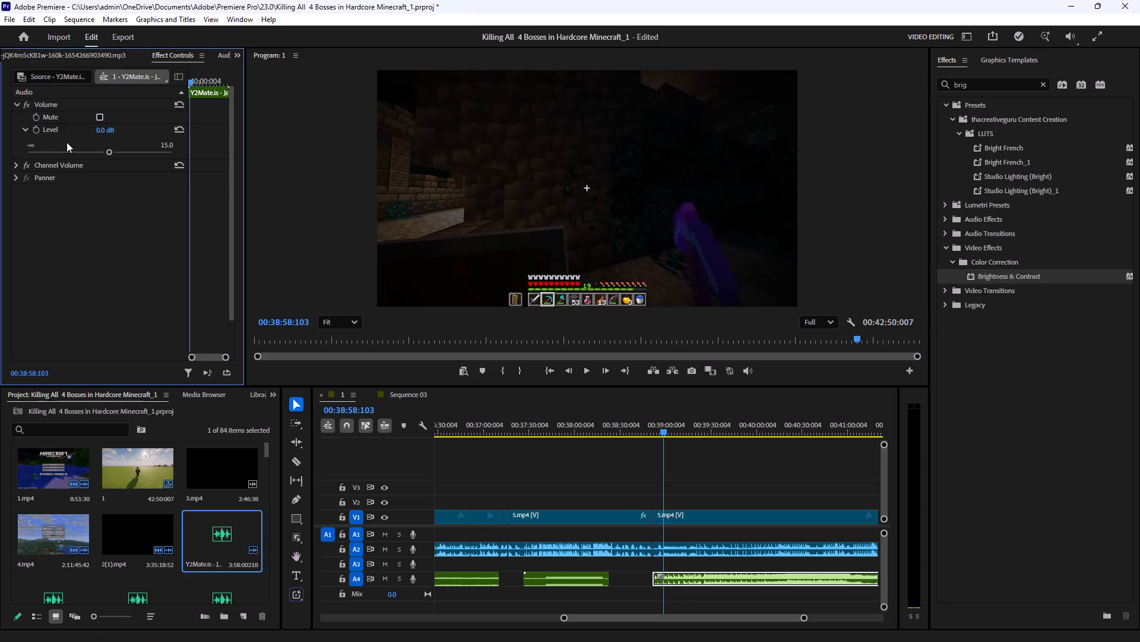
{"action": "left_click_drag", "start_coordinate": [104, 151], "coordinate": [60, 156]}
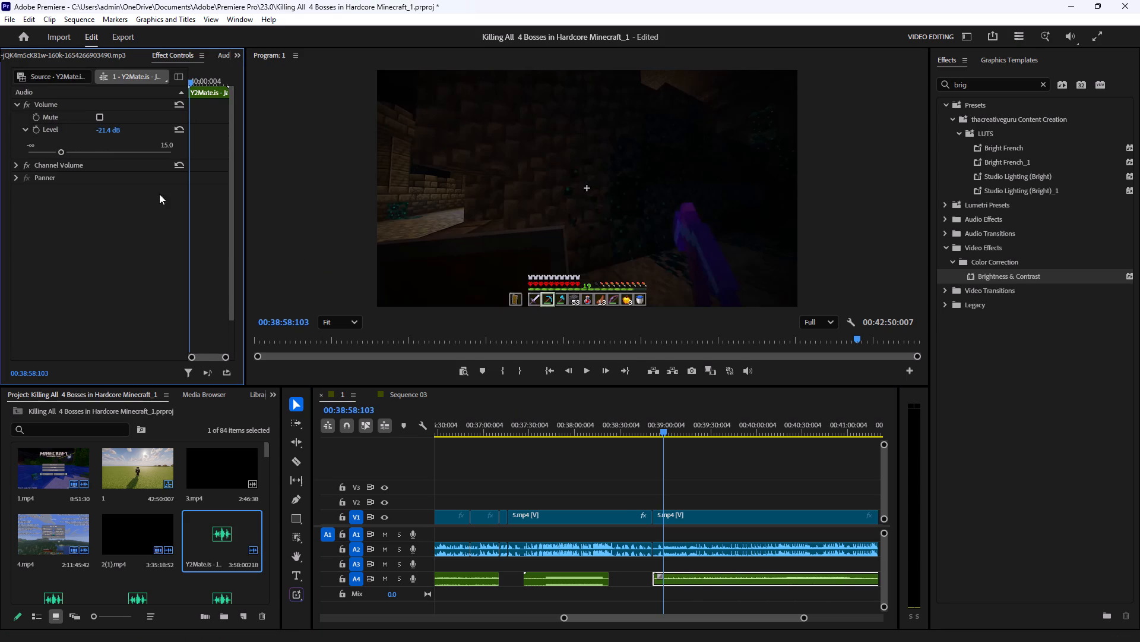
Preview the Jawbone music's entry with the enlarged footage from about 00:38:49.
{"action": "left_click", "coordinate": [684, 477]}
{"action": "left_click", "coordinate": [650, 432]}
{"action": "left_click", "coordinate": [717, 486]}
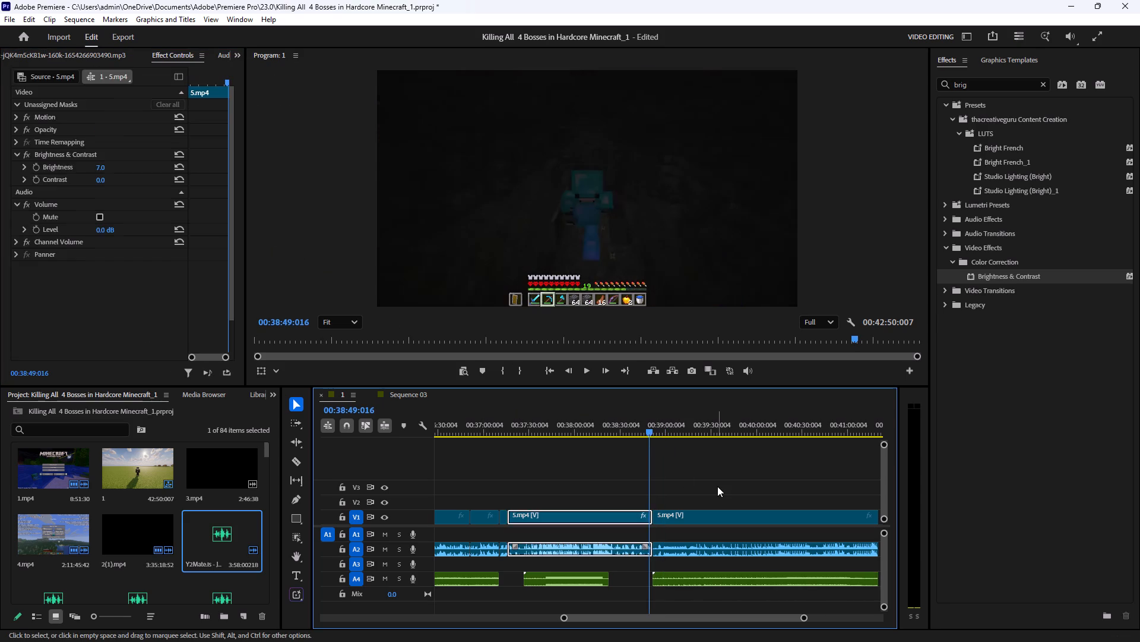
{"action": "left_click", "coordinate": [590, 370]}
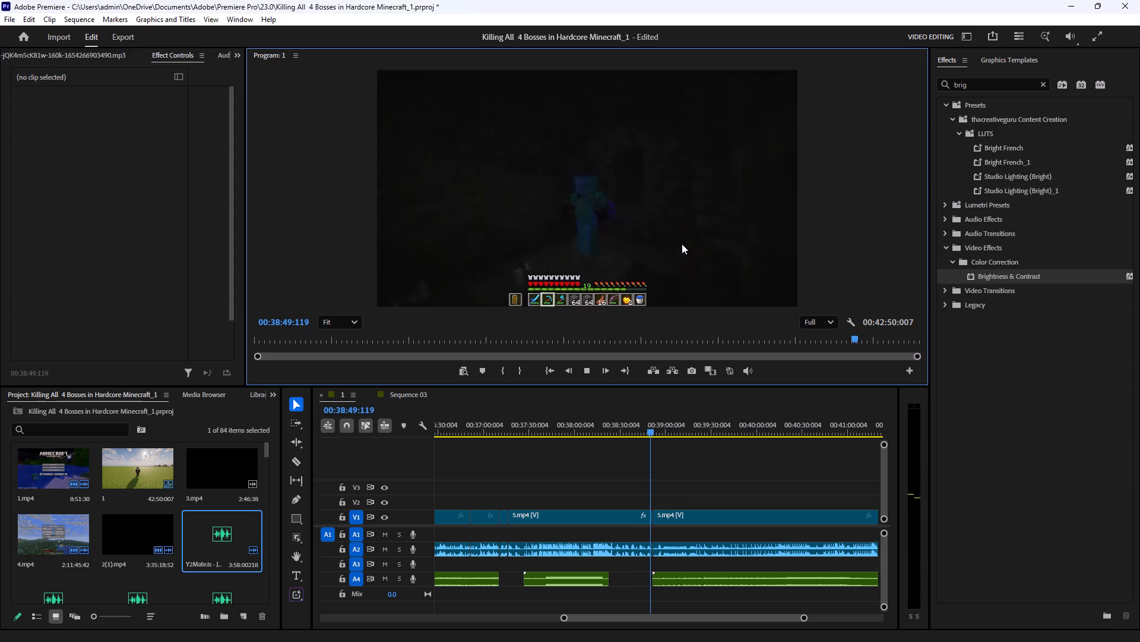
{"action": "left_click", "coordinate": [682, 244]}
{"action": "key", "text": "grave"}
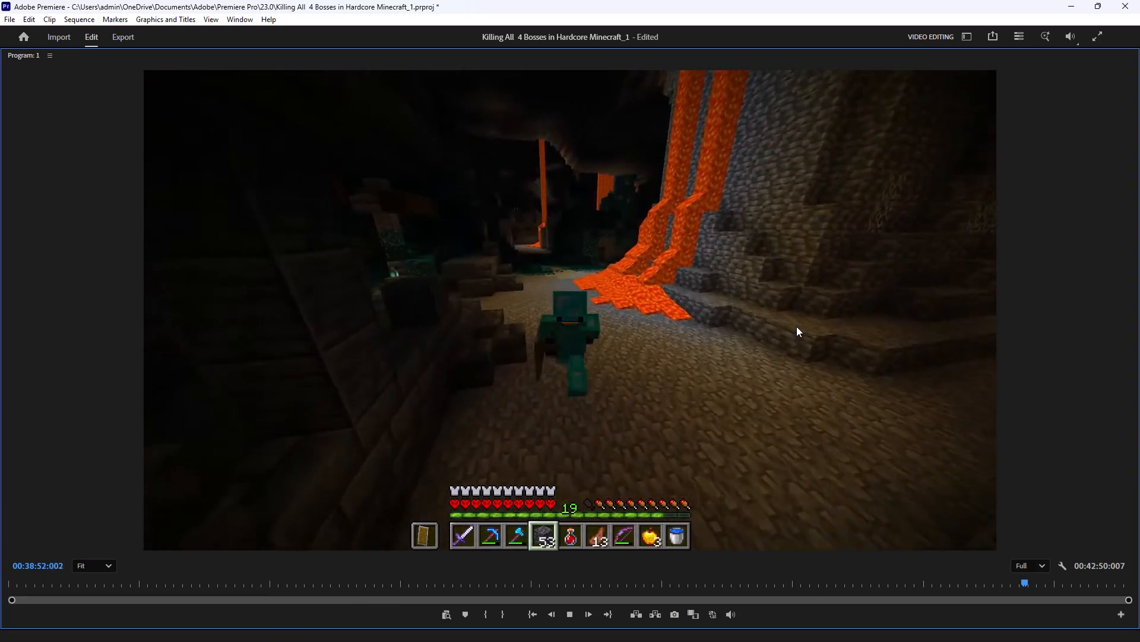
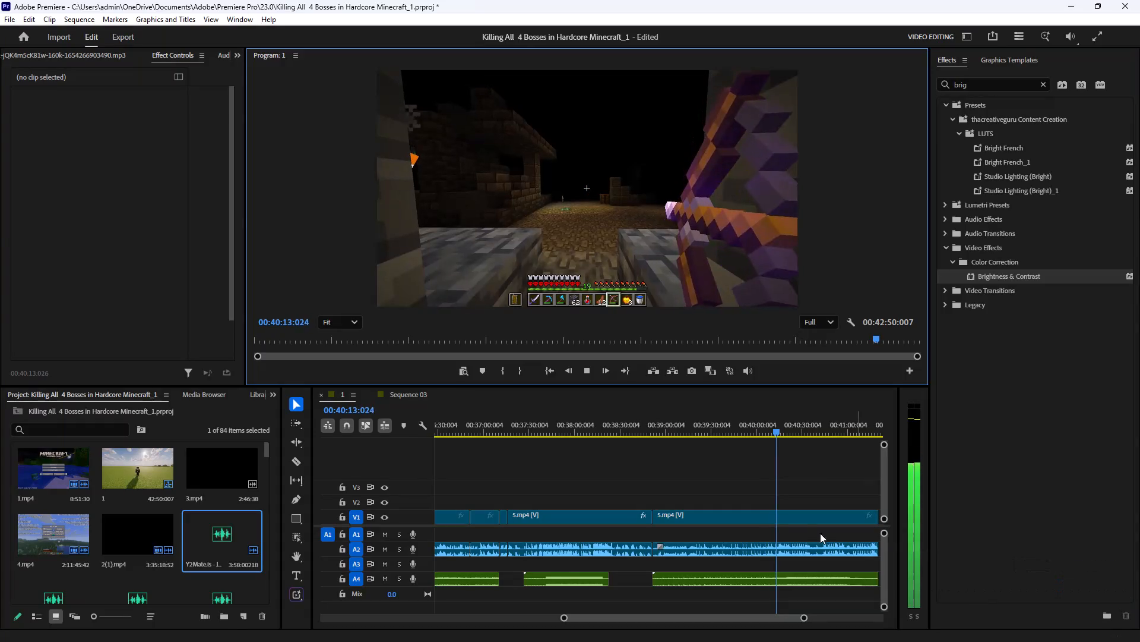
Continue previewing the footage under the Jawbone music up to about 00:40:25.
{"action": "left_click", "coordinate": [826, 483]}
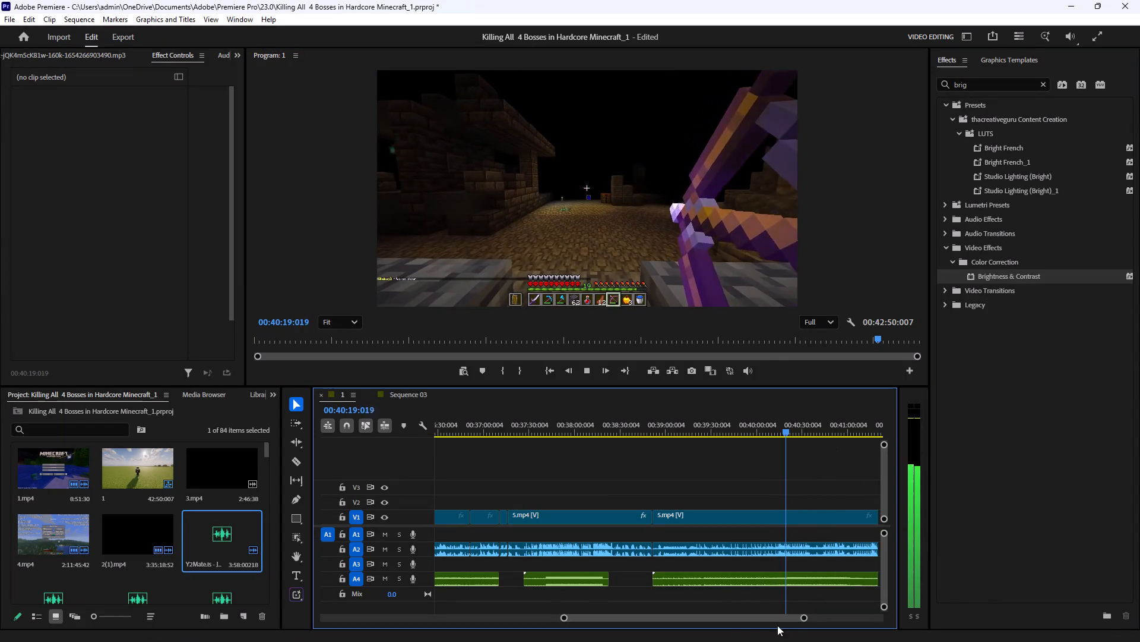
{"action": "left_click_drag", "start_coordinate": [803, 615], "coordinate": [842, 621]}
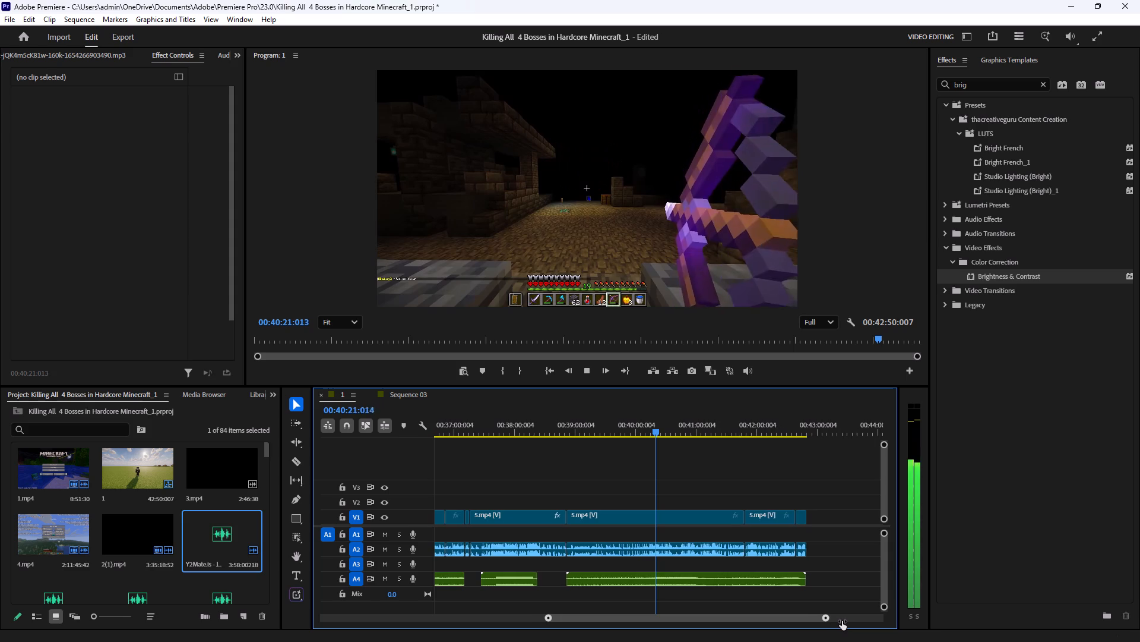
{"action": "left_click_drag", "start_coordinate": [842, 621], "coordinate": [796, 622]}
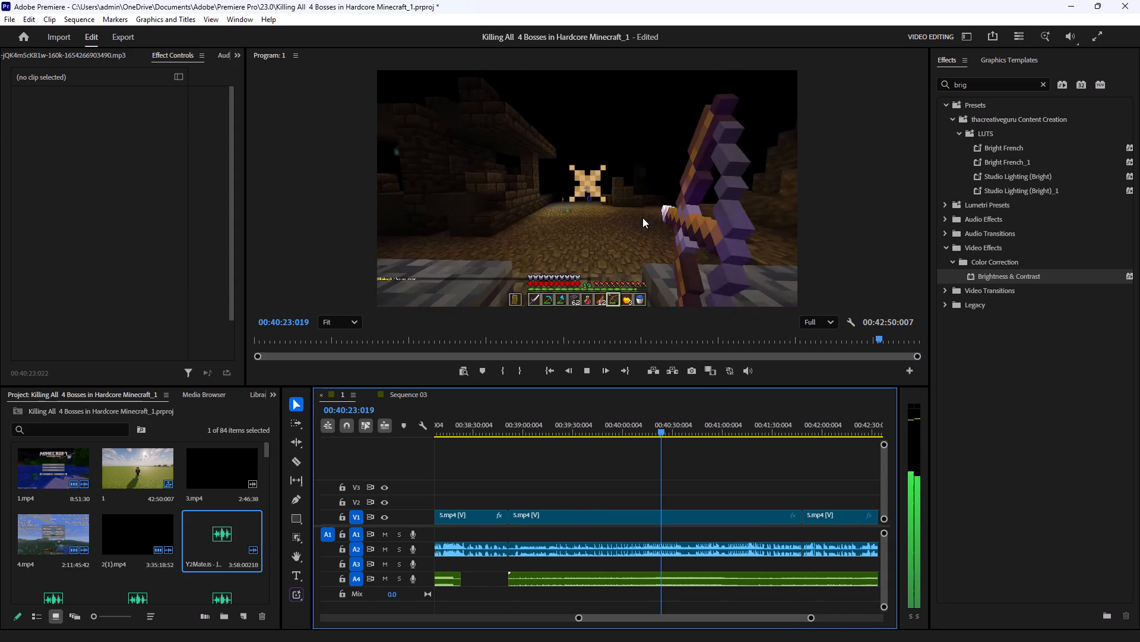
{"action": "left_click", "coordinate": [642, 218]}
{"action": "key", "text": "grave"}
{"action": "key", "text": "grave"}
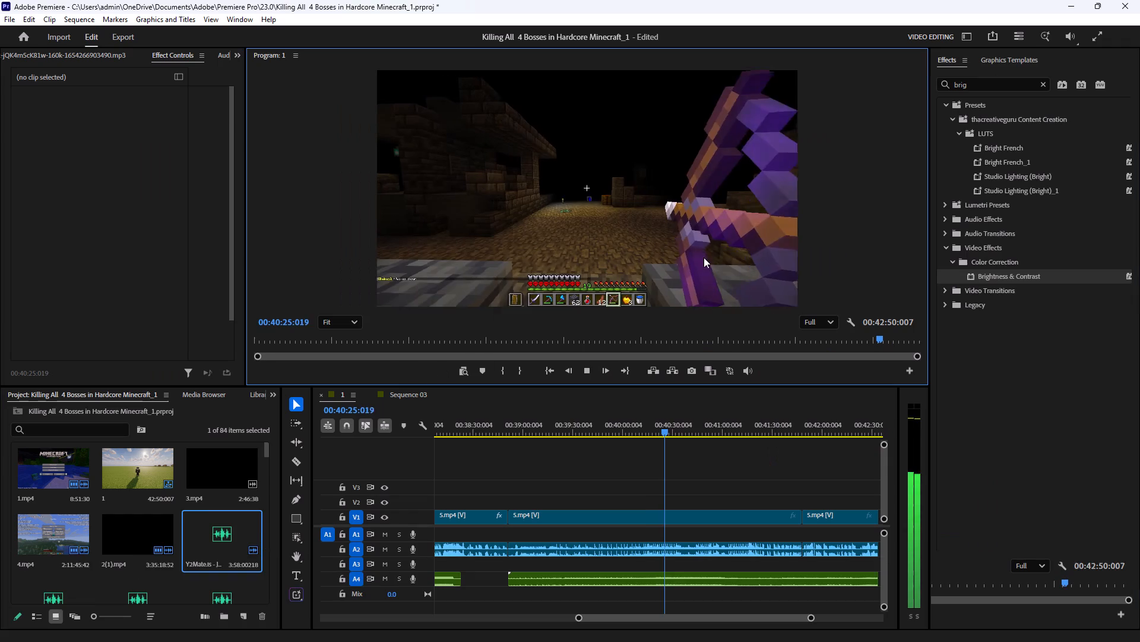
{"action": "key", "text": "space"}
Split the Jawbone - Mythrodak clip on A4 at 00:40:11:064.
{"action": "left_click_drag", "start_coordinate": [650, 430], "coordinate": [643, 461]}
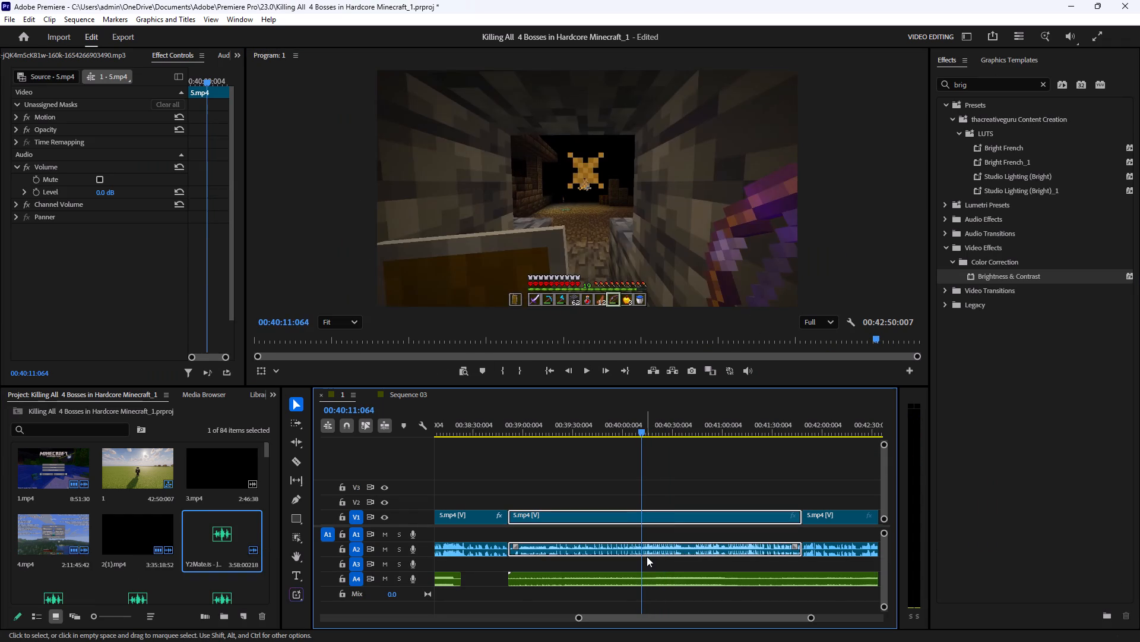
{"action": "left_click", "coordinate": [659, 580]}
{"action": "key", "text": "c"}
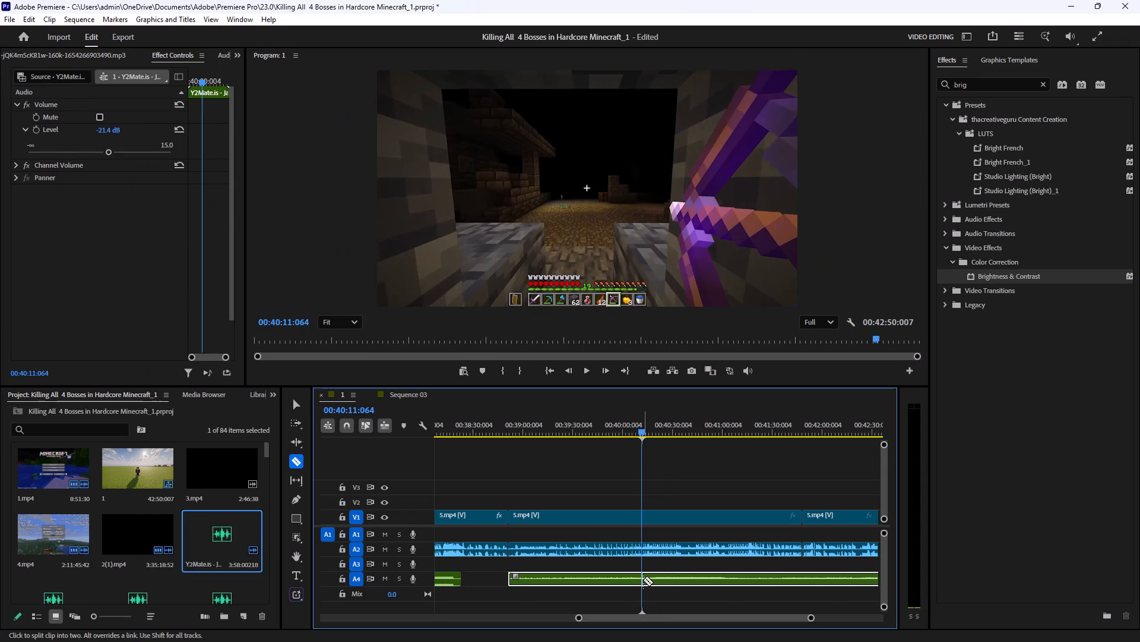
{"action": "left_click", "coordinate": [643, 579]}
Set the volume level of the Jawbone piece after the 00:40:11 cut to -19.3 dB.
{"action": "left_click", "coordinate": [807, 618]}
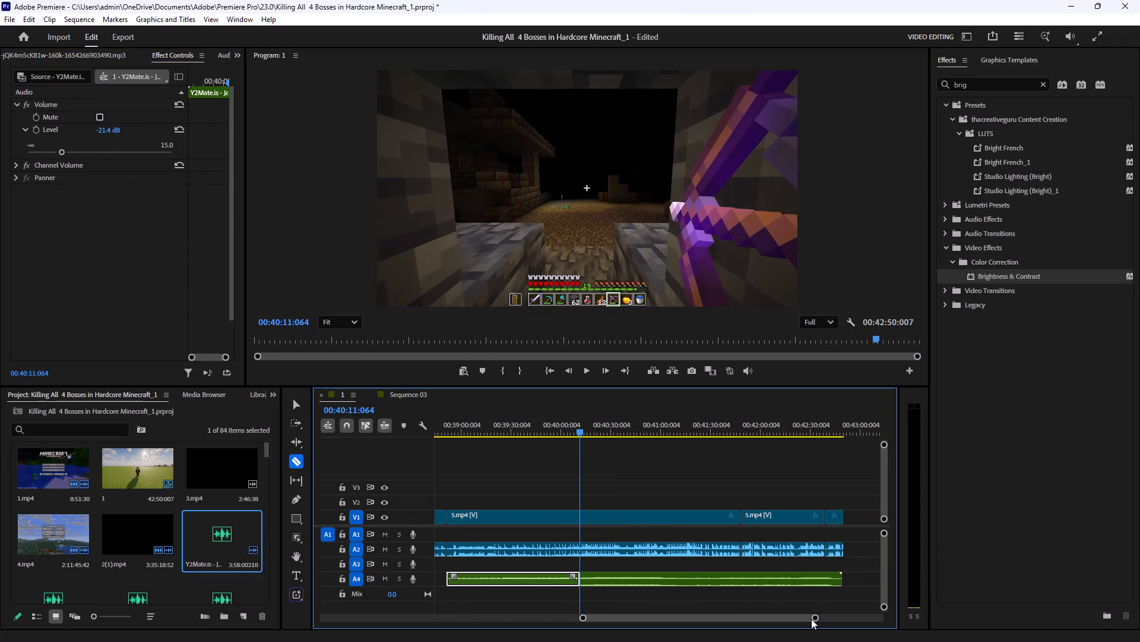
{"action": "left_click", "coordinate": [297, 407]}
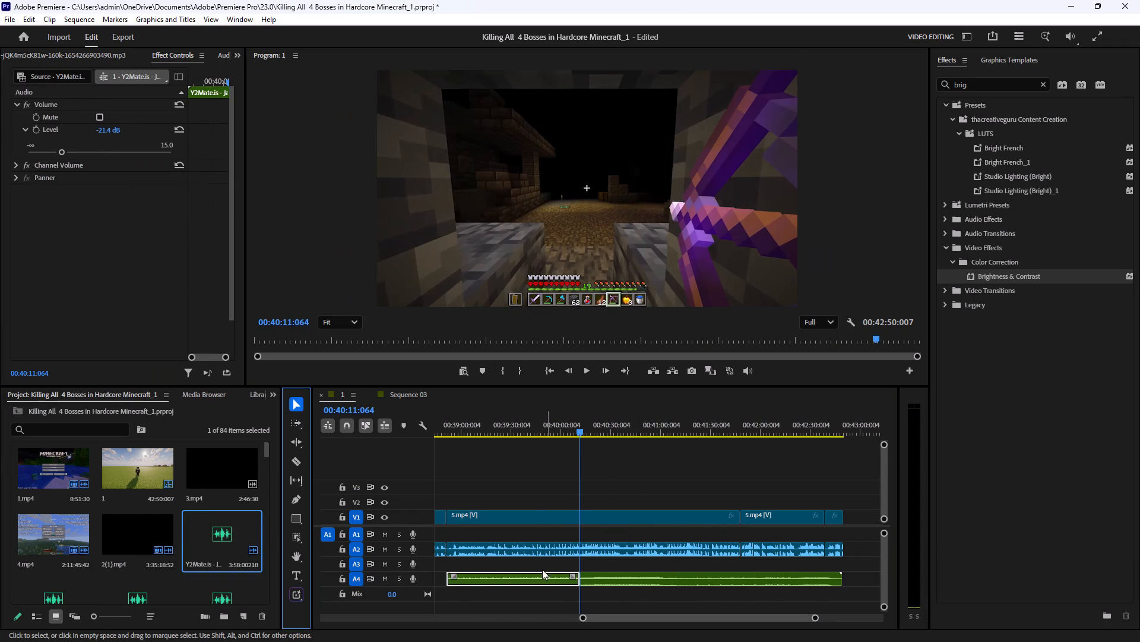
{"action": "left_click", "coordinate": [609, 580]}
{"action": "left_click_drag", "start_coordinate": [108, 155], "coordinate": [76, 155]}
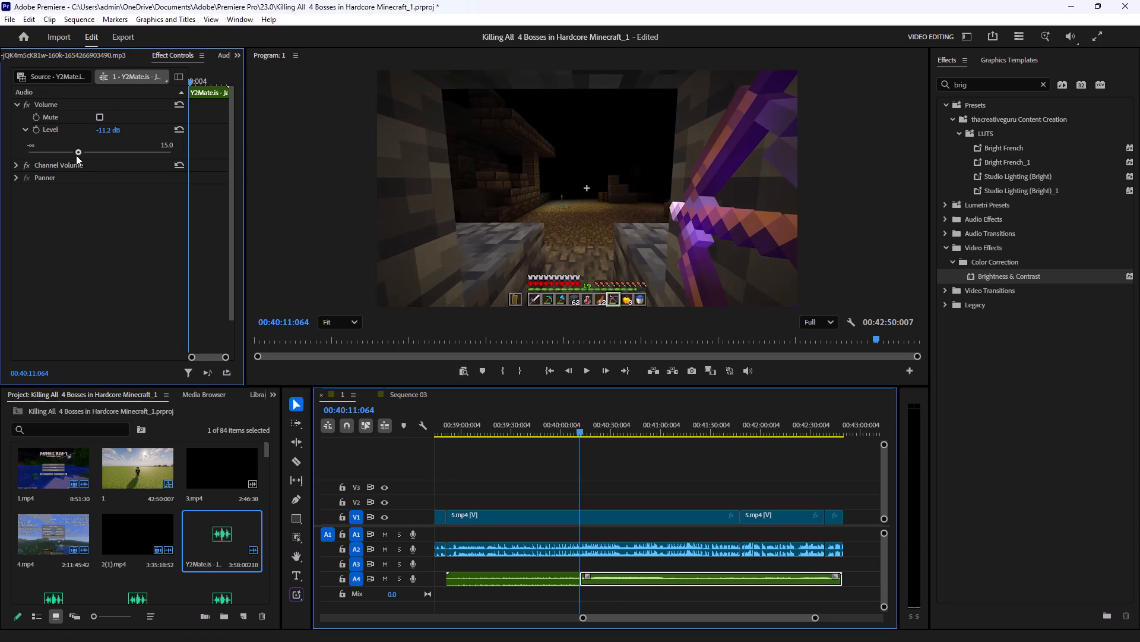
{"action": "left_click_drag", "start_coordinate": [76, 155], "coordinate": [68, 159]}
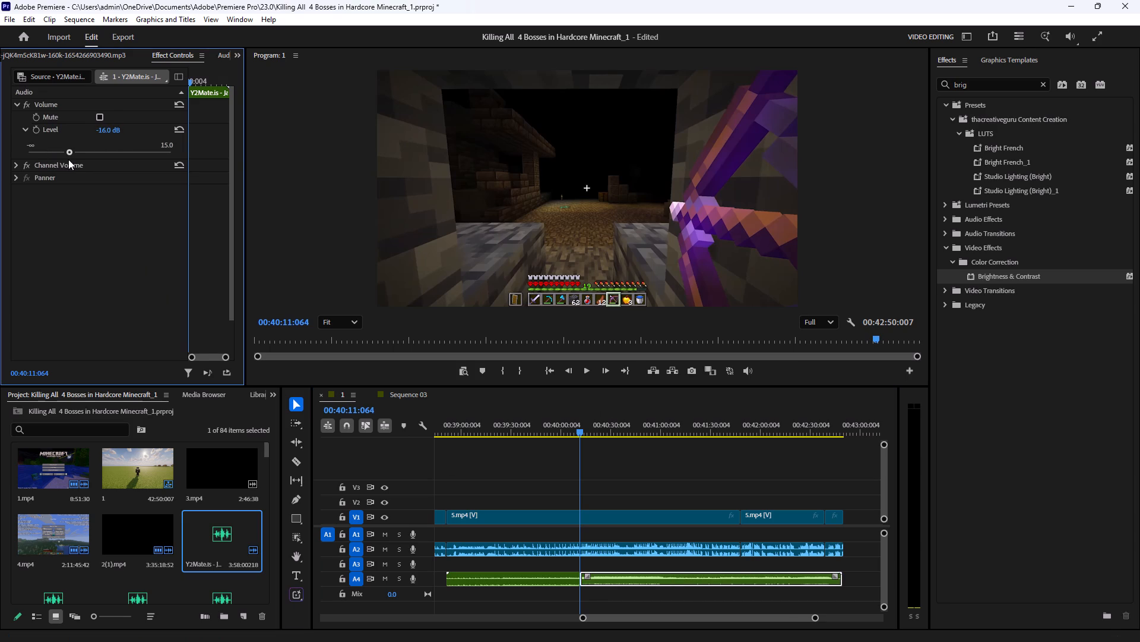
{"action": "left_click_drag", "start_coordinate": [68, 159], "coordinate": [63, 163]}
Preview the enlarged footage and Jawbone music from 00:40:11 to about 00:40:40.
{"action": "left_click", "coordinate": [682, 490]}
{"action": "left_click", "coordinate": [591, 222]}
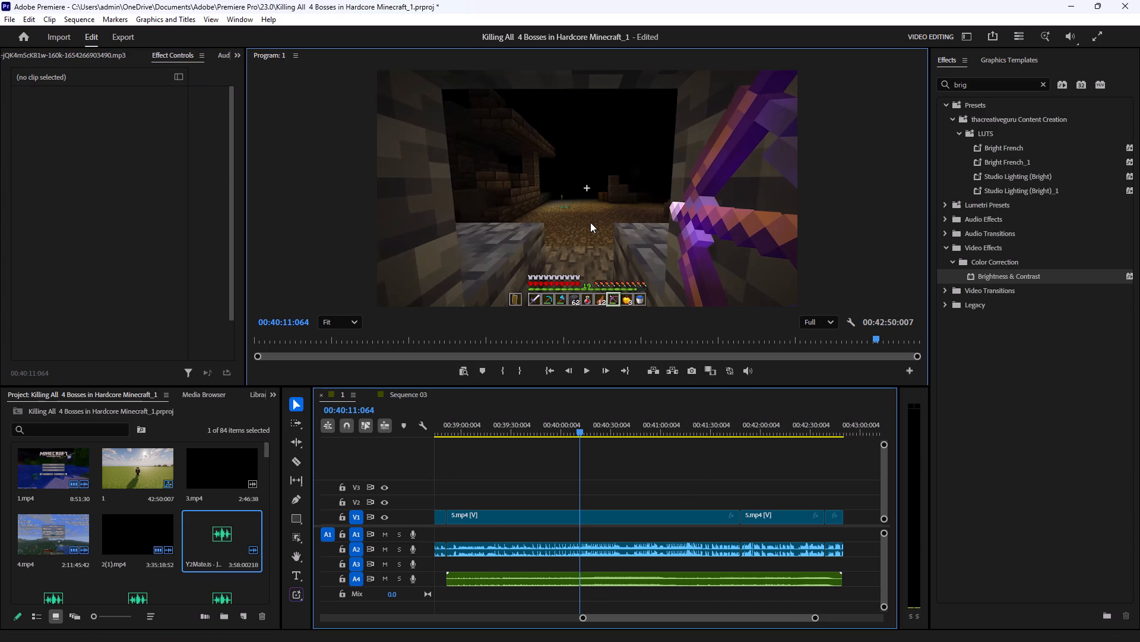
{"action": "key", "text": "grave"}
{"action": "key", "text": "space"}
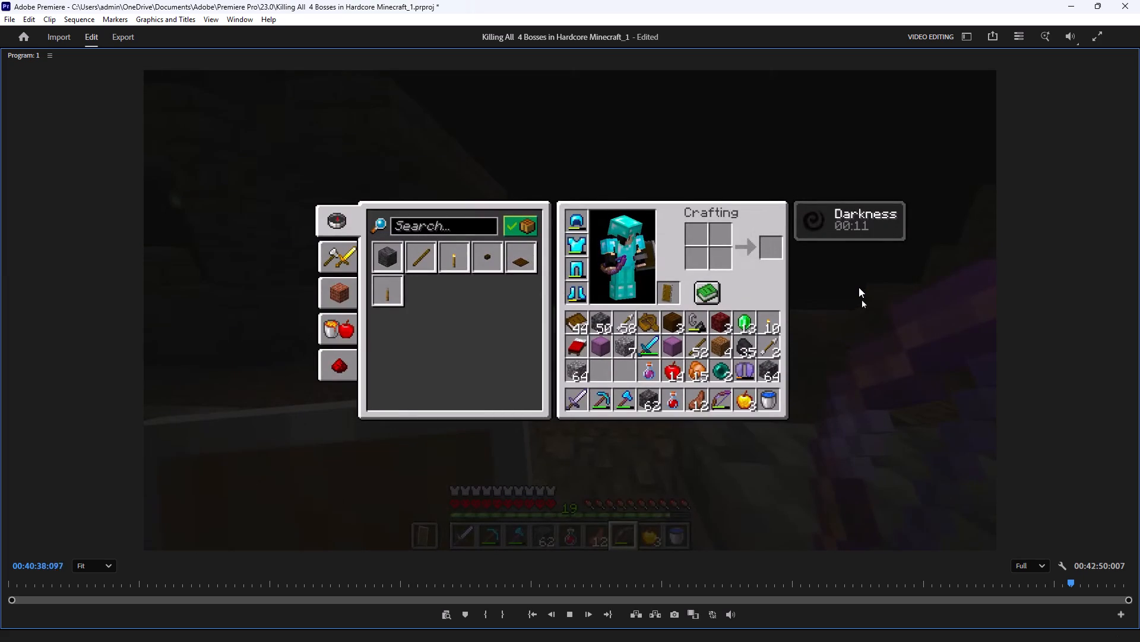
{"action": "type", "text": "`"}
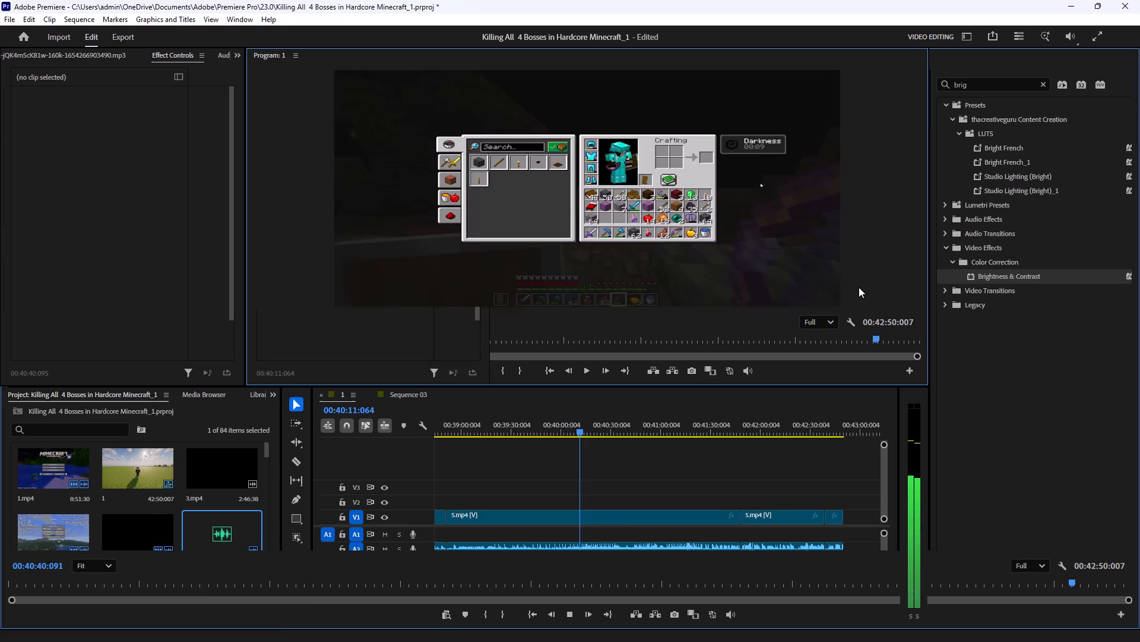
{"action": "key", "text": "space"}
Split the Jawbone clip on A4 again at 00:40:31:049, where the inventory scene gives way to gameplay.
{"action": "left_click_drag", "start_coordinate": [620, 427], "coordinate": [610, 438]}
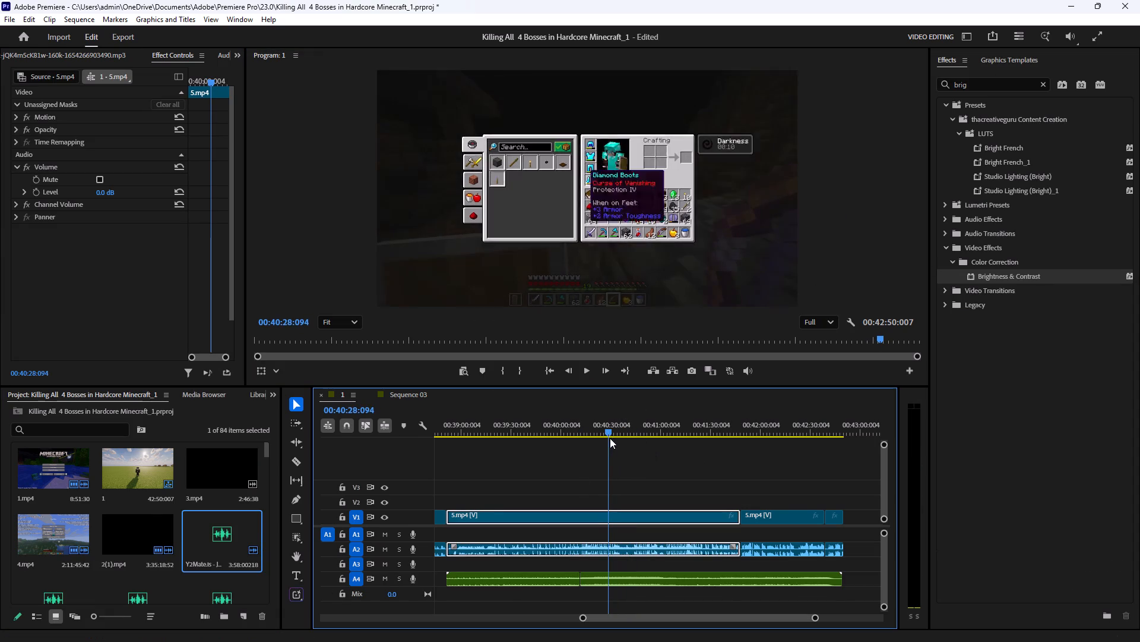
{"action": "left_click_drag", "start_coordinate": [610, 438], "coordinate": [609, 440]}
{"action": "left_click", "coordinate": [587, 376]}
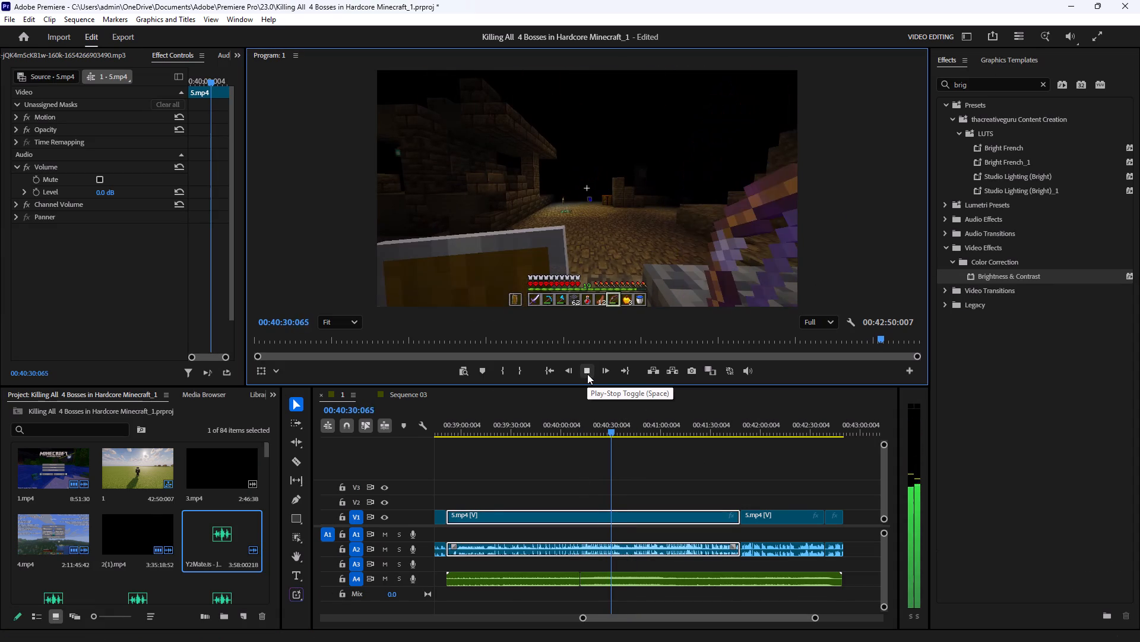
{"action": "left_click", "coordinate": [587, 374]}
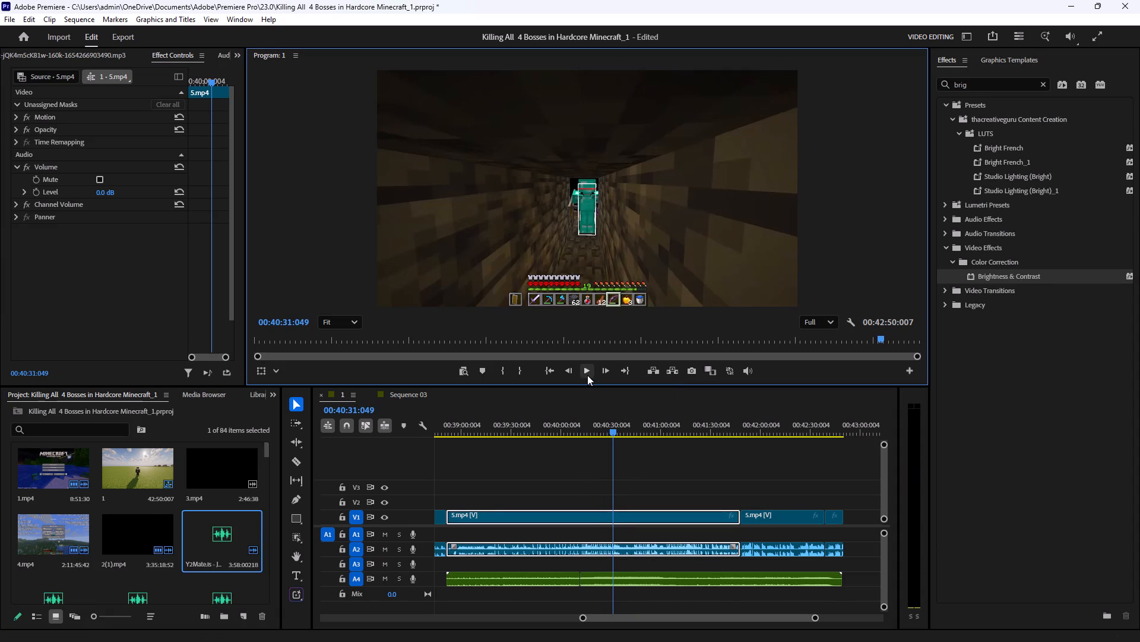
{"action": "left_click", "coordinate": [634, 578]}
{"action": "key", "text": "c"}
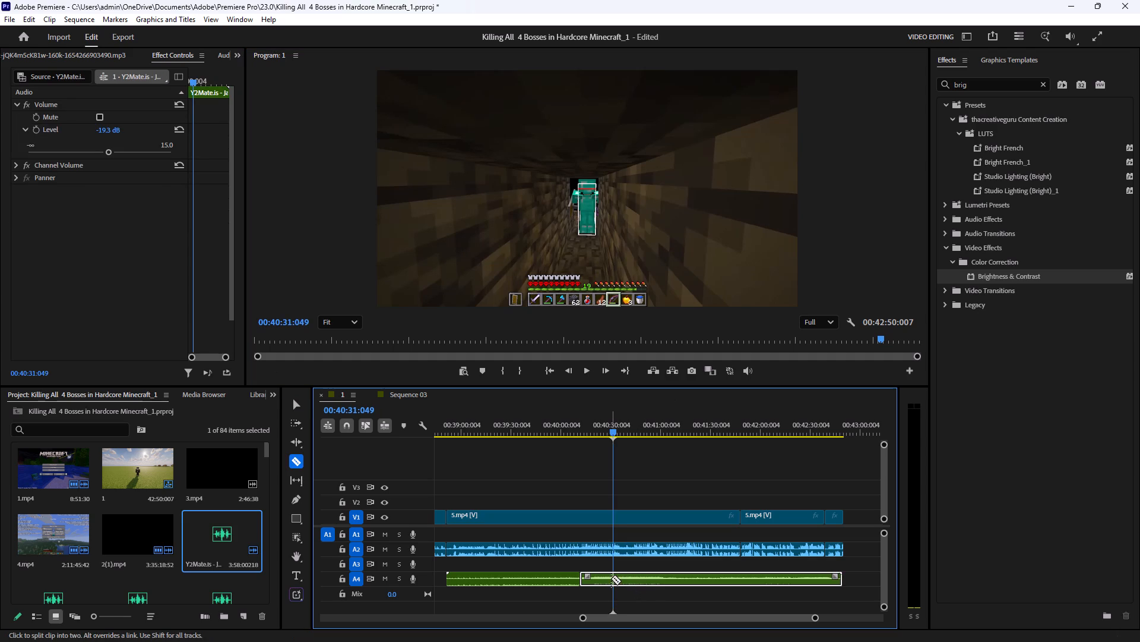
{"action": "left_click", "coordinate": [613, 577]}
Play on to 00:40:43:041 and split the Jawbone clip on A4 there.
{"action": "left_click", "coordinate": [587, 374]}
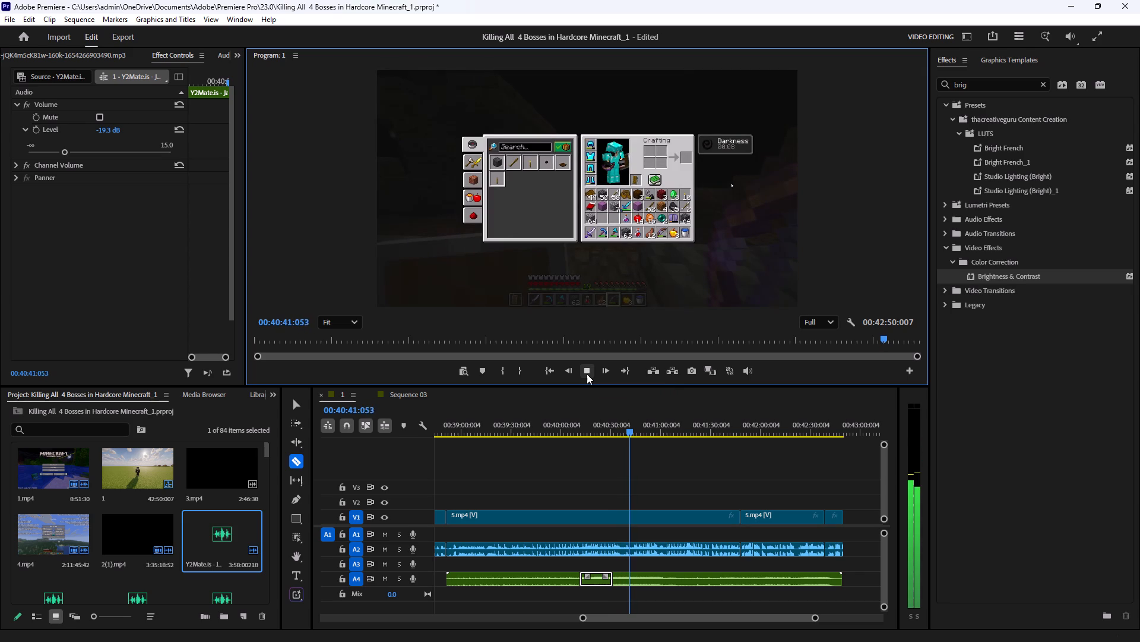
{"action": "left_click", "coordinate": [587, 374]}
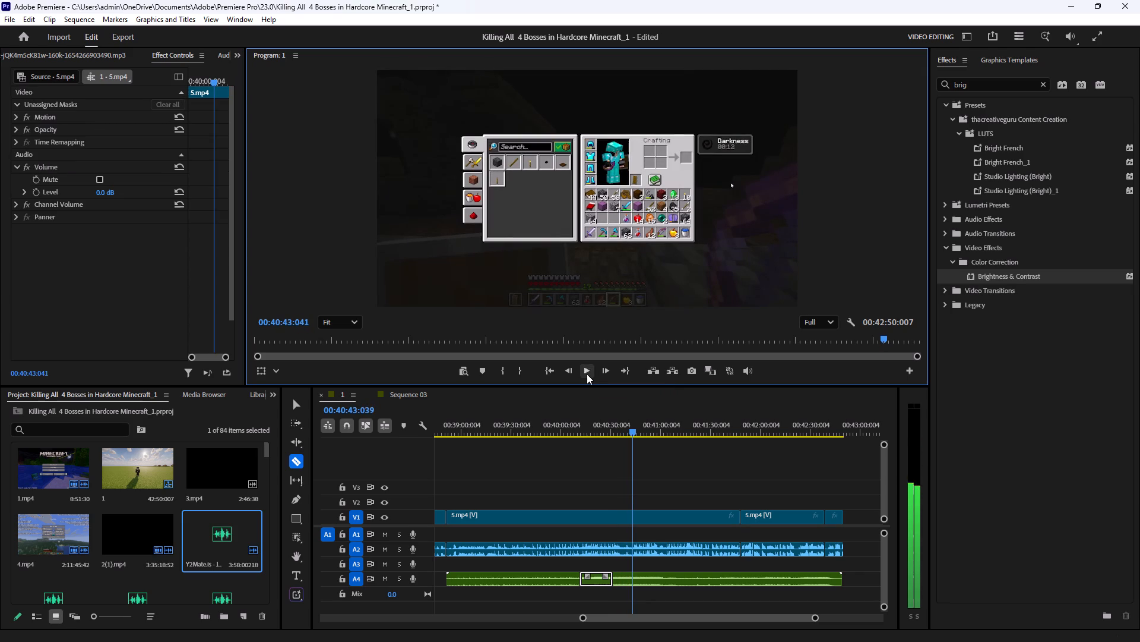
{"action": "key", "text": "c"}
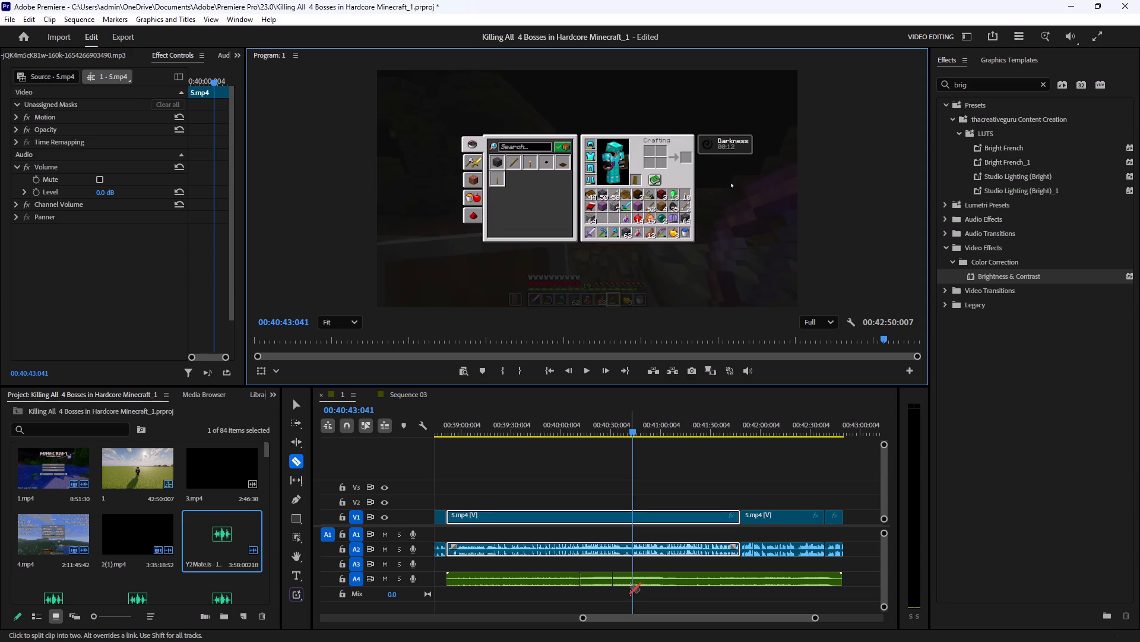
{"action": "left_click", "coordinate": [631, 579]}
{"action": "left_click", "coordinate": [631, 574]}
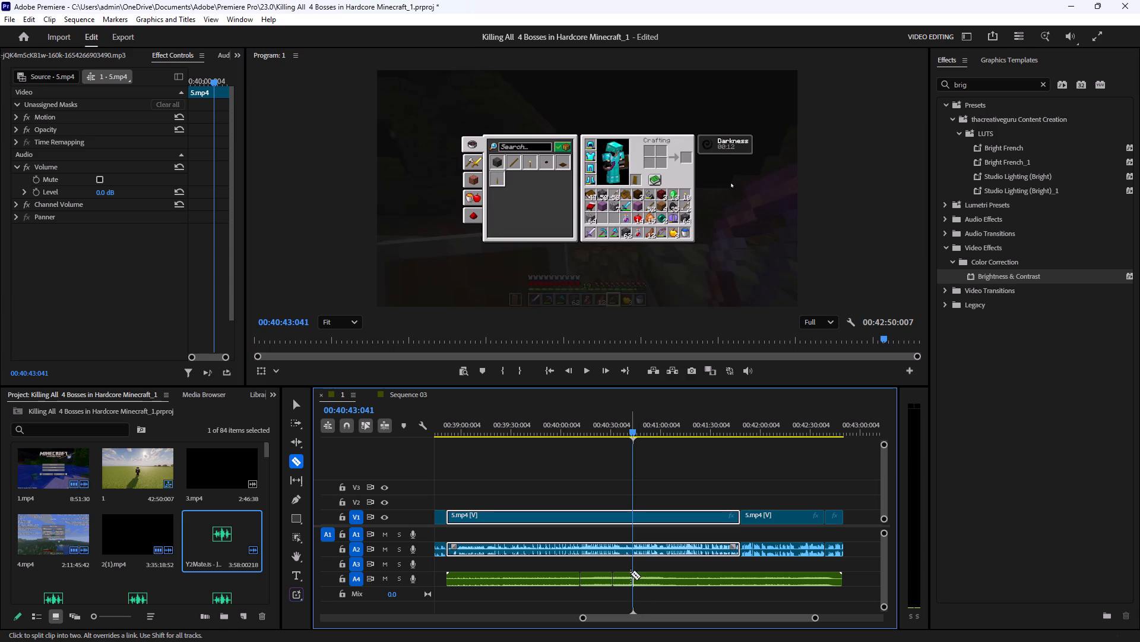
{"action": "key", "text": "c"}
{"action": "left_click", "coordinate": [631, 581]}
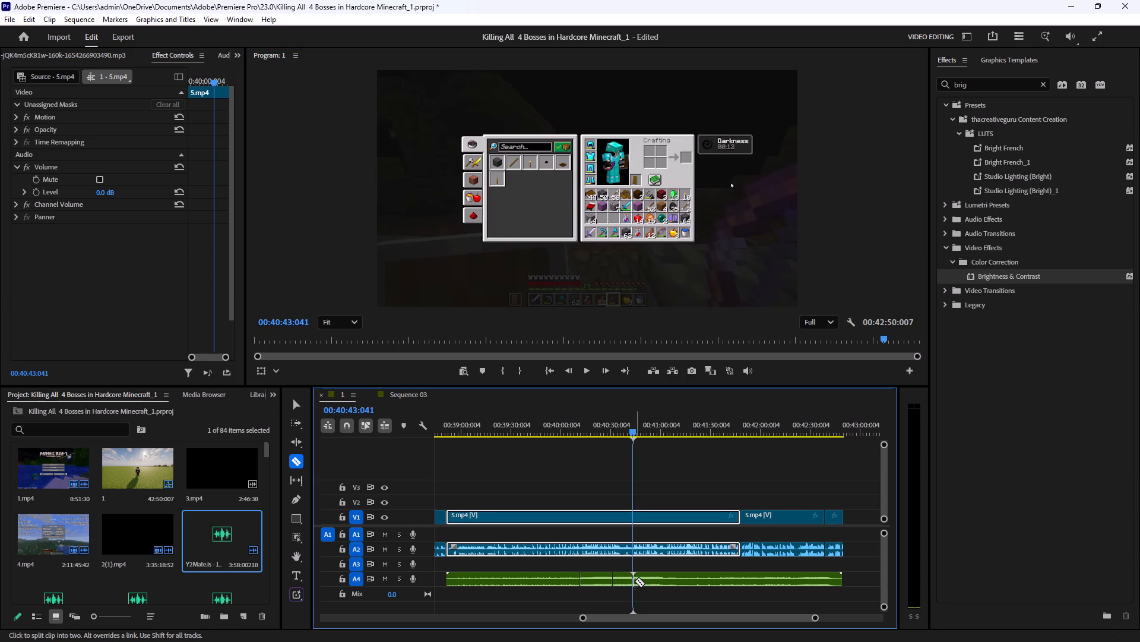
{"action": "left_click", "coordinate": [635, 581]}
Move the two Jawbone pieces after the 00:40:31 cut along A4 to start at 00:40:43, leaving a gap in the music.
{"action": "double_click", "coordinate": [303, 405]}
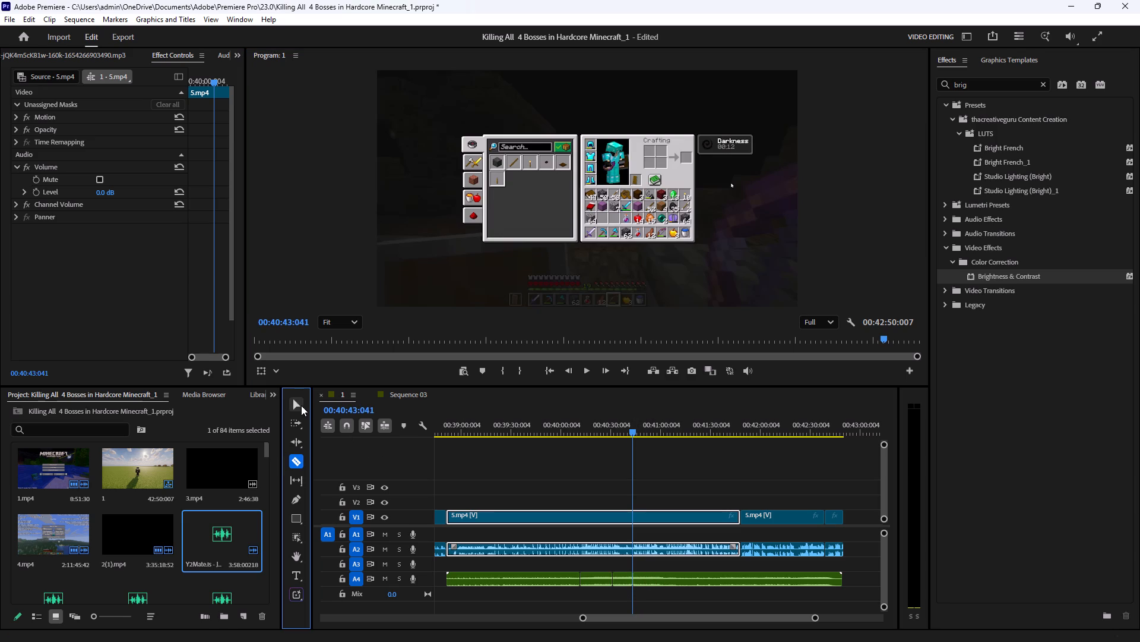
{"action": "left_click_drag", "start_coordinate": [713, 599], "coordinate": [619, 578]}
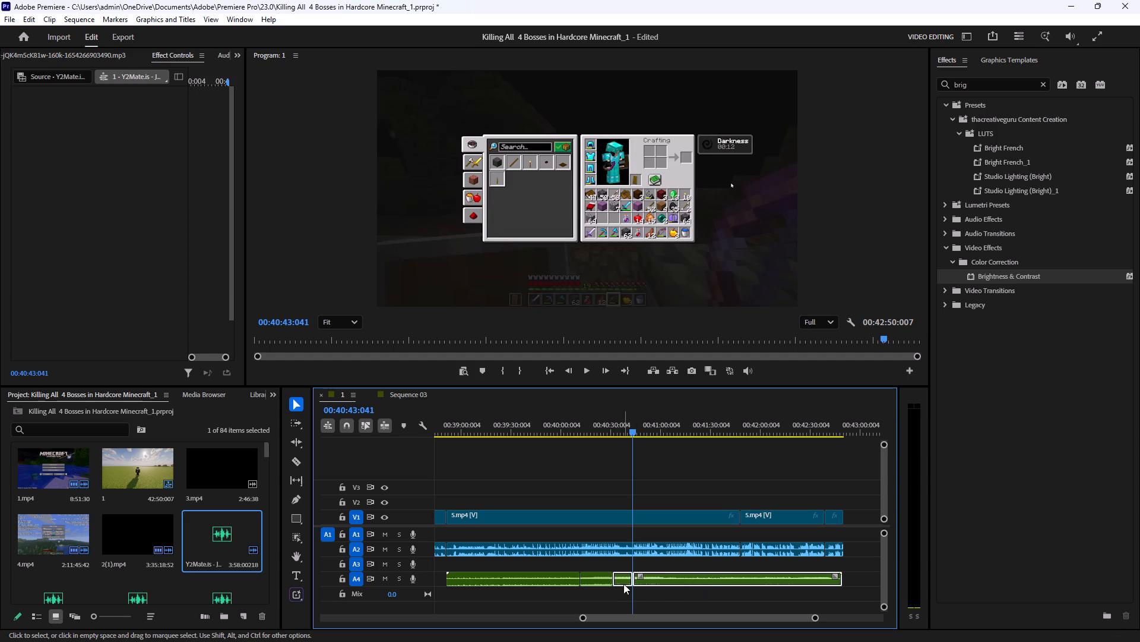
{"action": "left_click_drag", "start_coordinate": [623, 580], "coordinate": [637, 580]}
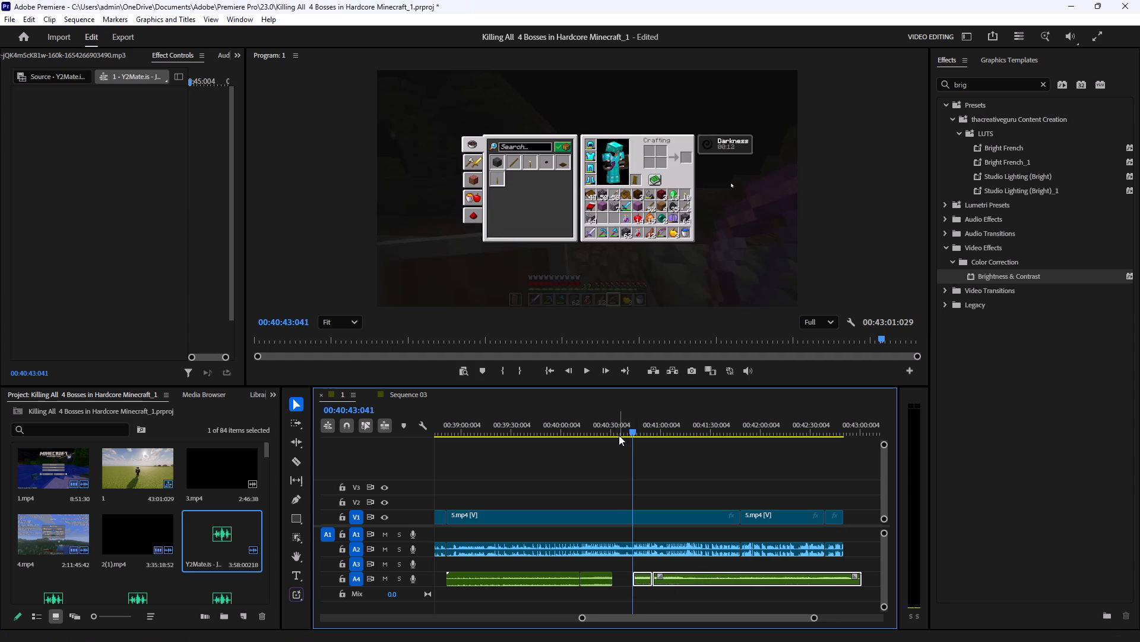
Preview the gap in the Jawbone music from about 00:40:33.
{"action": "left_click", "coordinate": [618, 435]}
{"action": "left_click", "coordinate": [721, 503]}
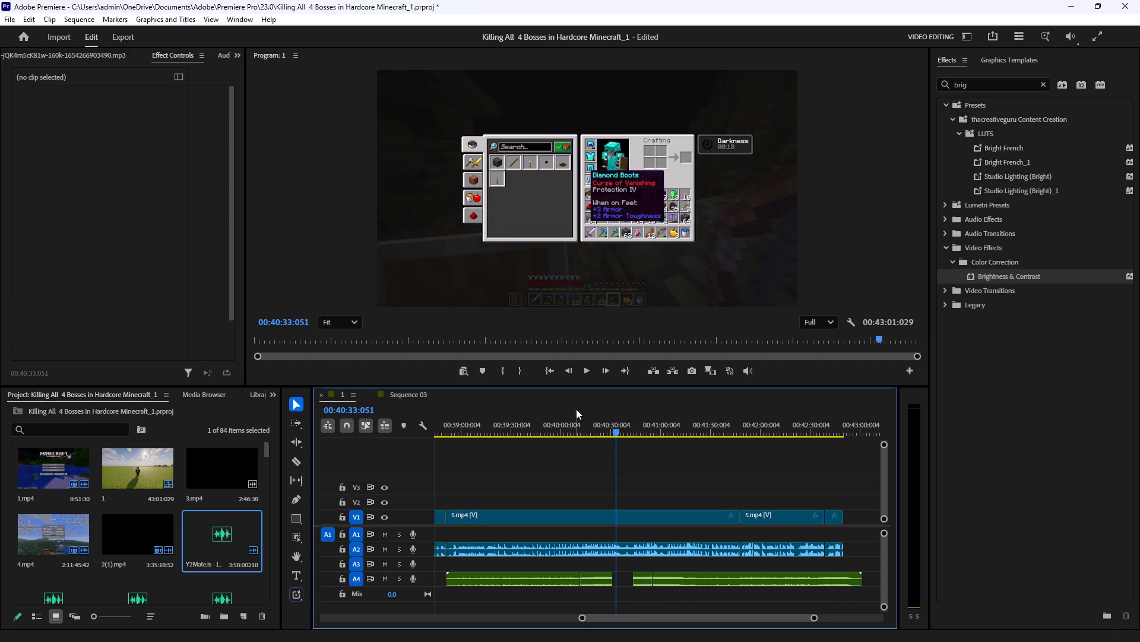
{"action": "left_click", "coordinate": [590, 375]}
{"action": "left_click", "coordinate": [768, 452]}
{"action": "left_click", "coordinate": [620, 225]}
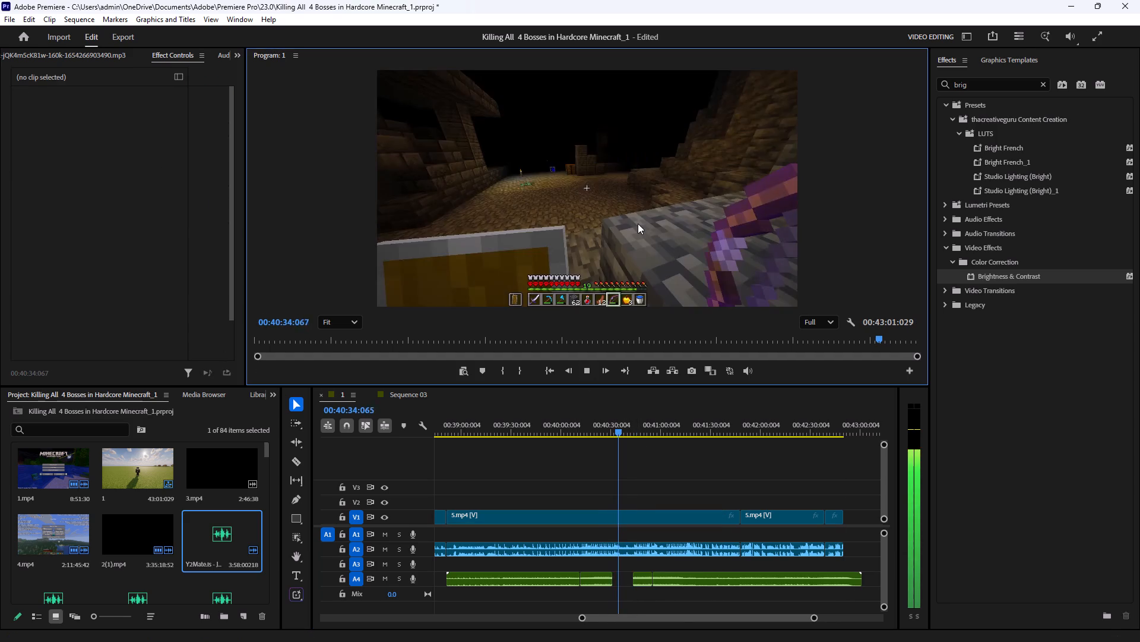
{"action": "key", "text": "grave"}
{"action": "key", "text": "grave"}
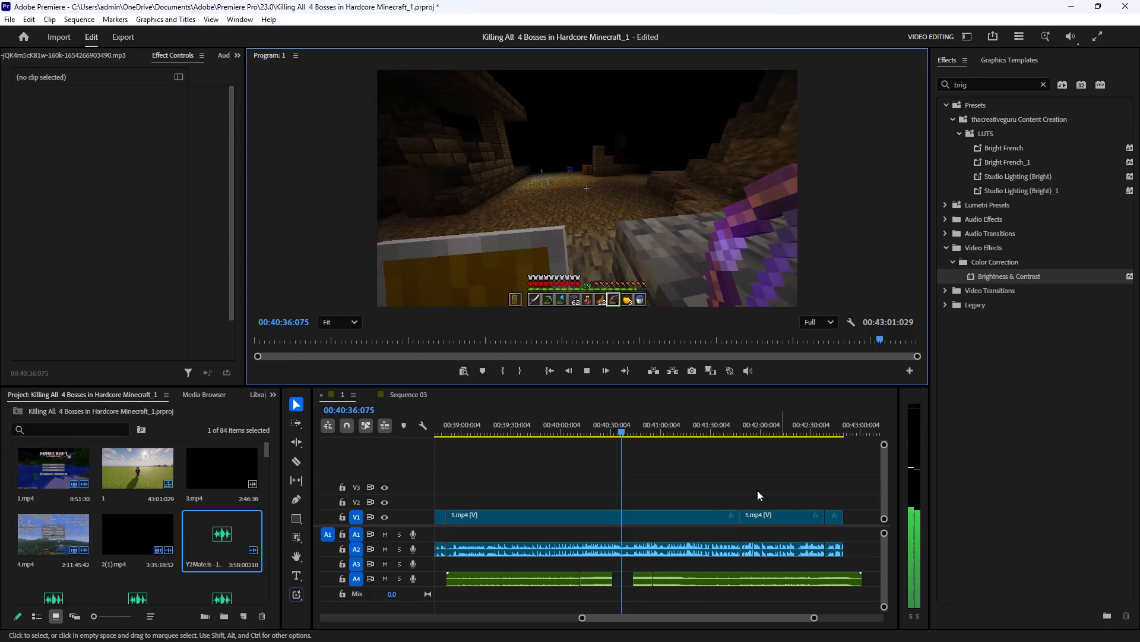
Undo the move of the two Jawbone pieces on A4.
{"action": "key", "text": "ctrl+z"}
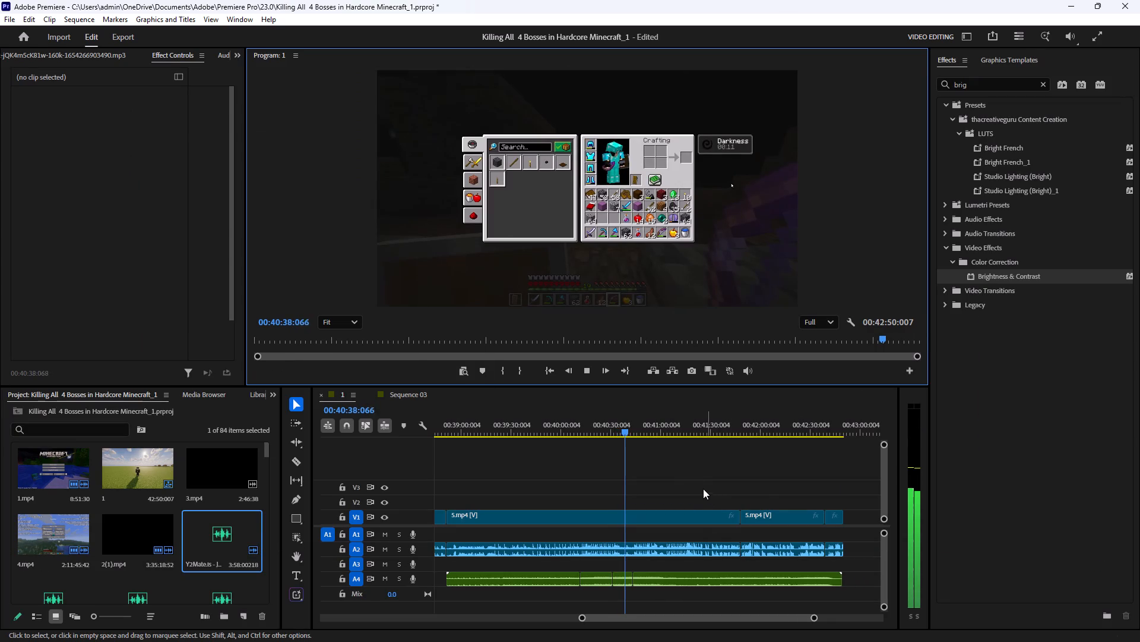
Preview the footage enlarged with the Jawbone music from about 00:40:38.
{"action": "left_click", "coordinate": [637, 272]}
{"action": "key", "text": "grave"}
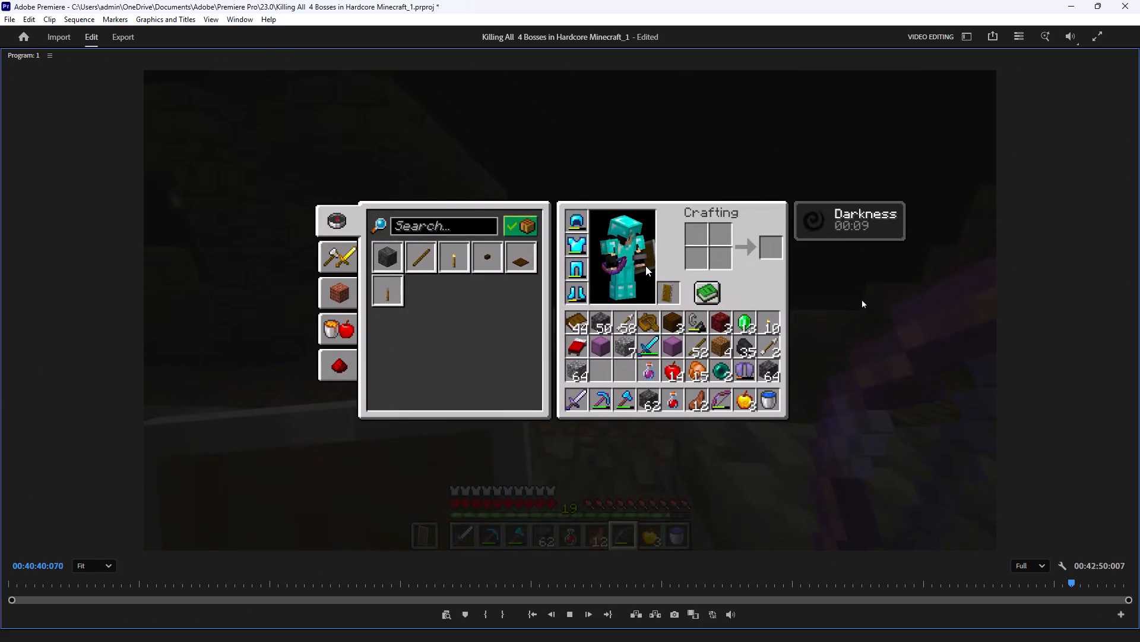
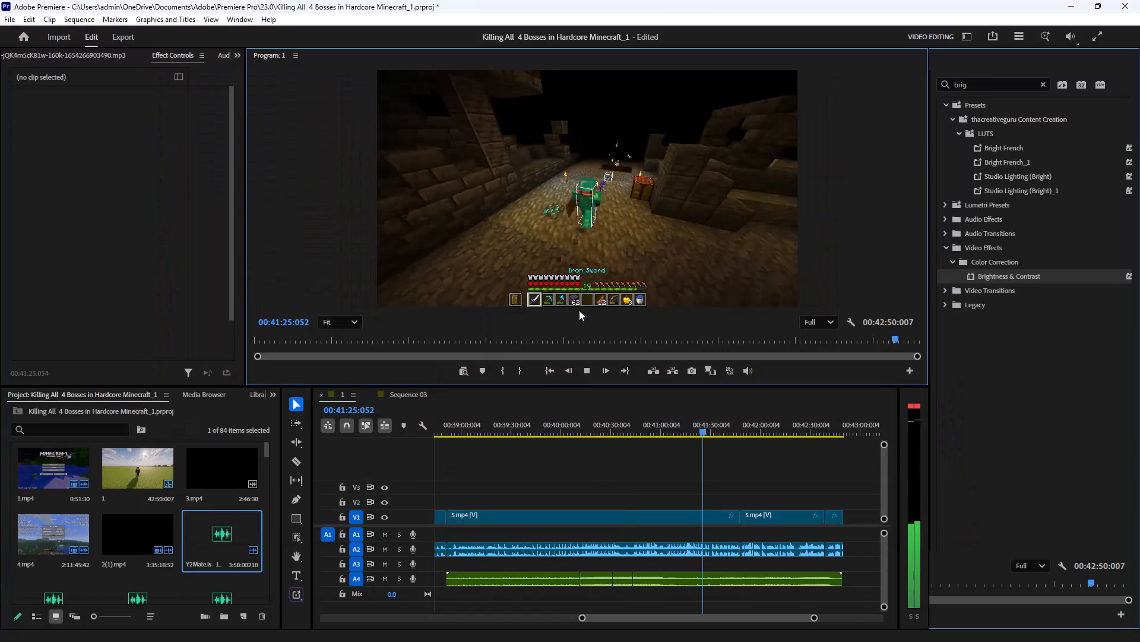
Trim the end of the last Jawbone piece on A4 back to about 00:41:25.
{"action": "key", "text": "space"}
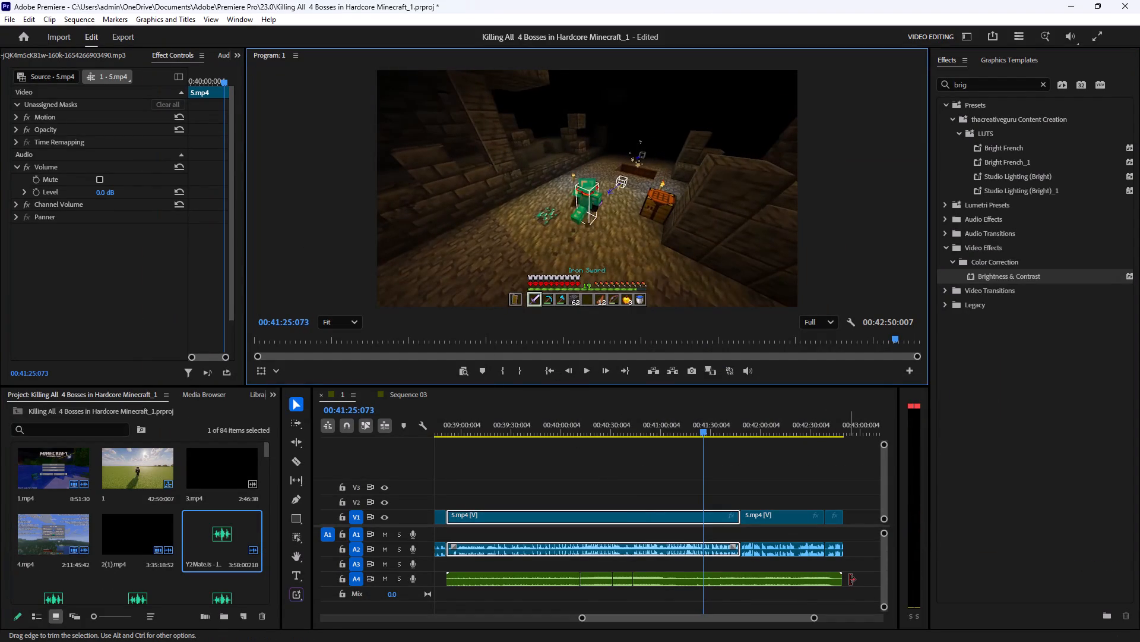
{"action": "left_click_drag", "start_coordinate": [840, 583], "coordinate": [734, 583]}
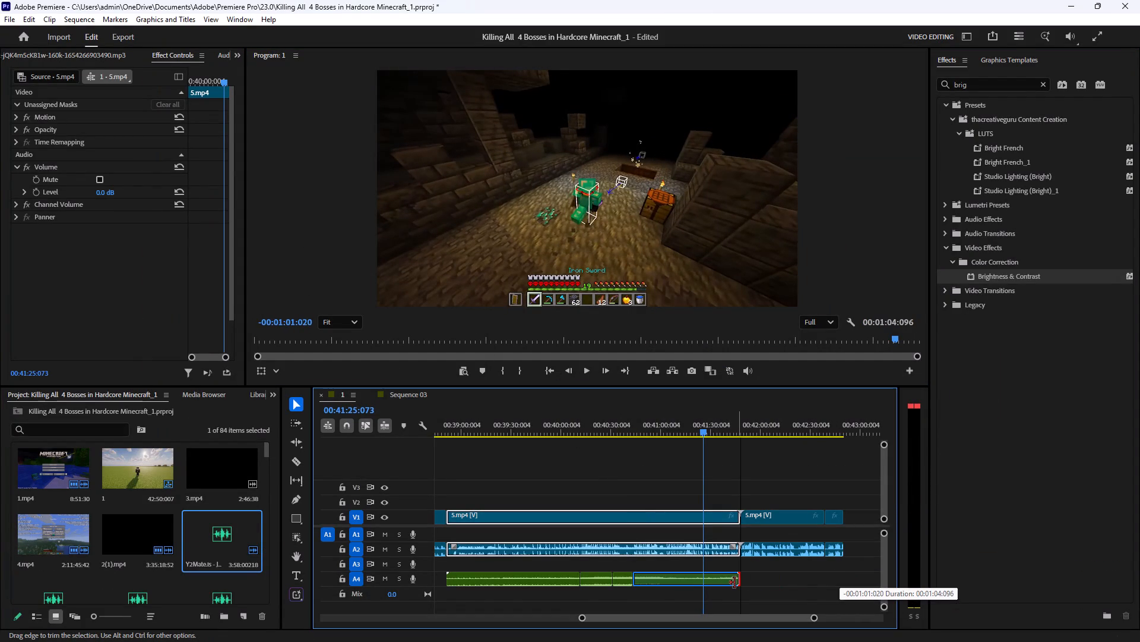
{"action": "left_click_drag", "start_coordinate": [734, 583], "coordinate": [704, 594]}
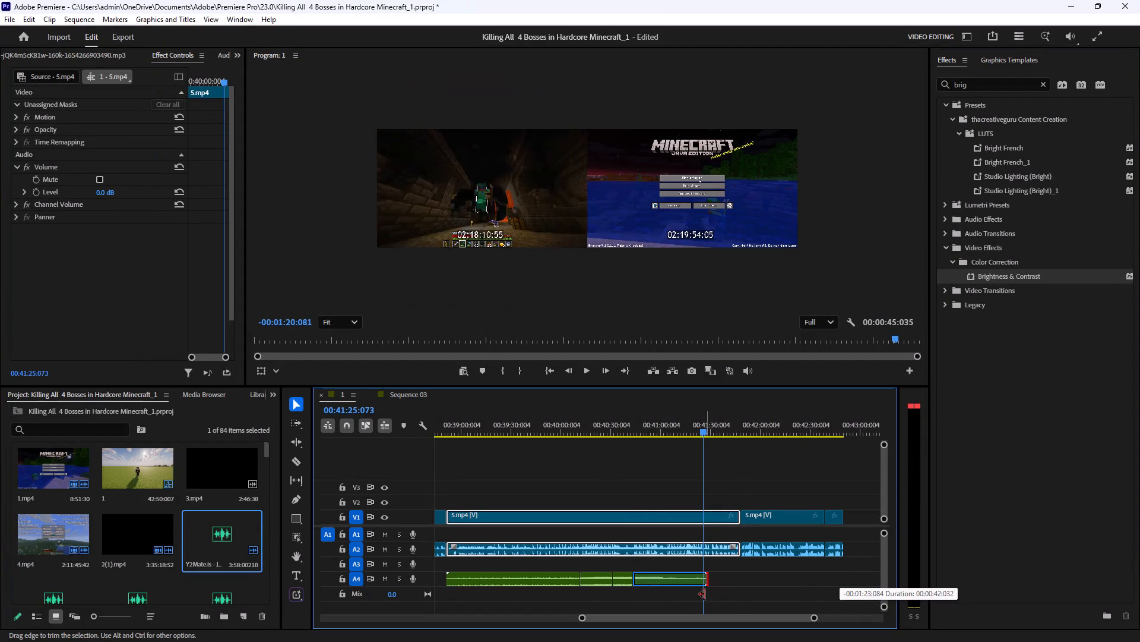
{"action": "left_click_drag", "start_coordinate": [704, 594], "coordinate": [702, 596]}
Preview the trimmed ending of the Jawbone music from about 00:41:16.
{"action": "left_click", "coordinate": [691, 431]}
{"action": "left_click", "coordinate": [758, 467]}
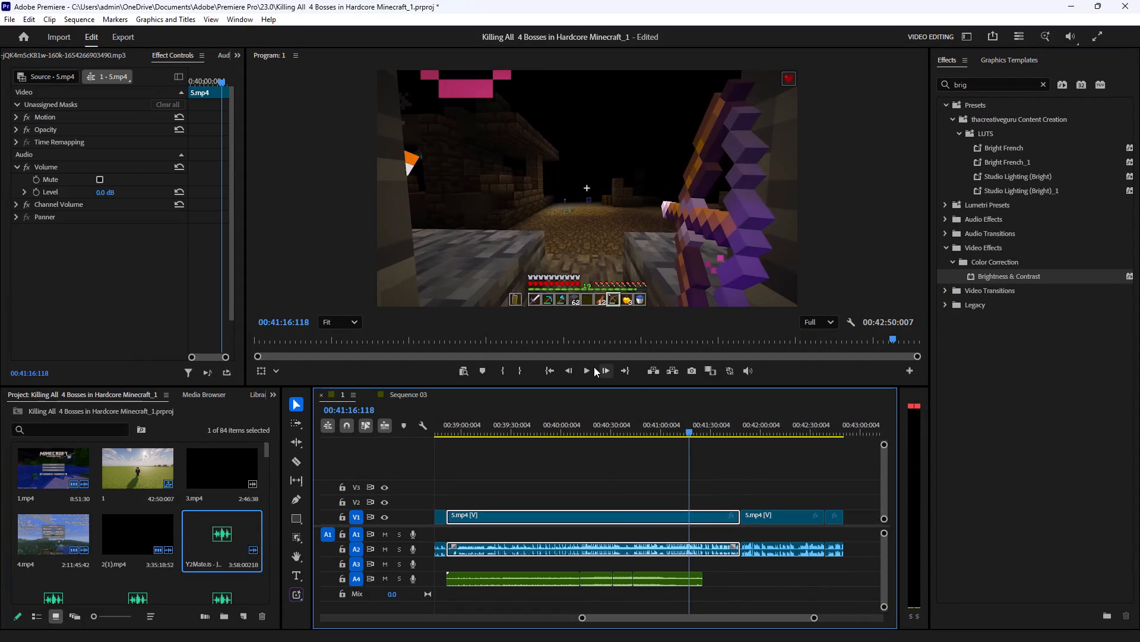
{"action": "left_click", "coordinate": [578, 372]}
{"action": "left_click", "coordinate": [584, 372]}
{"action": "left_click", "coordinate": [837, 443]}
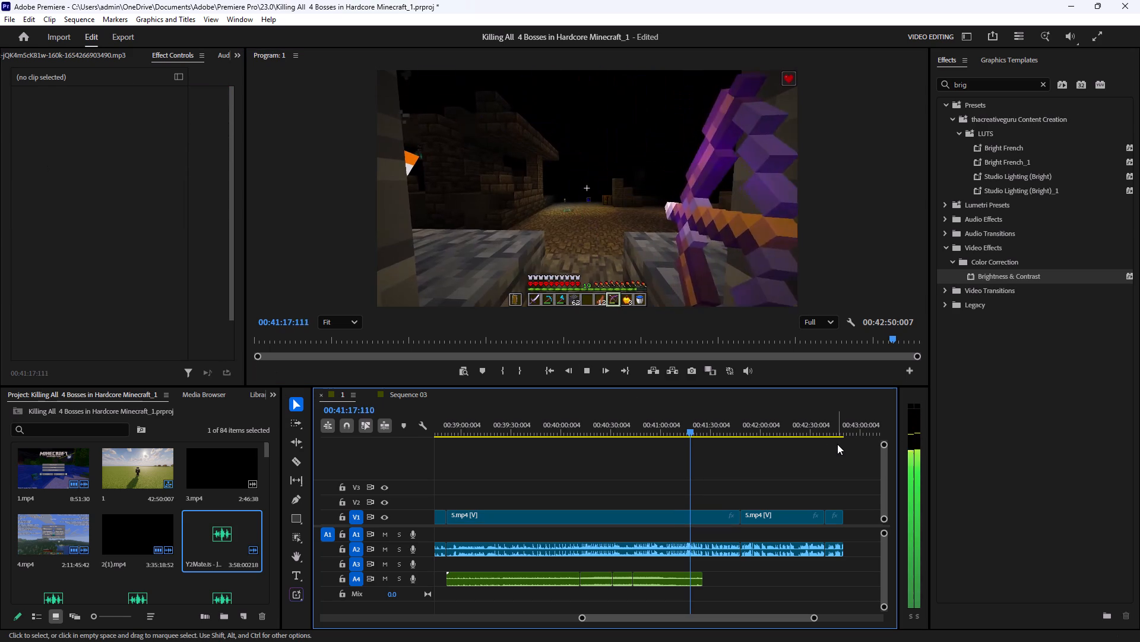
{"action": "left_click", "coordinate": [769, 486]}
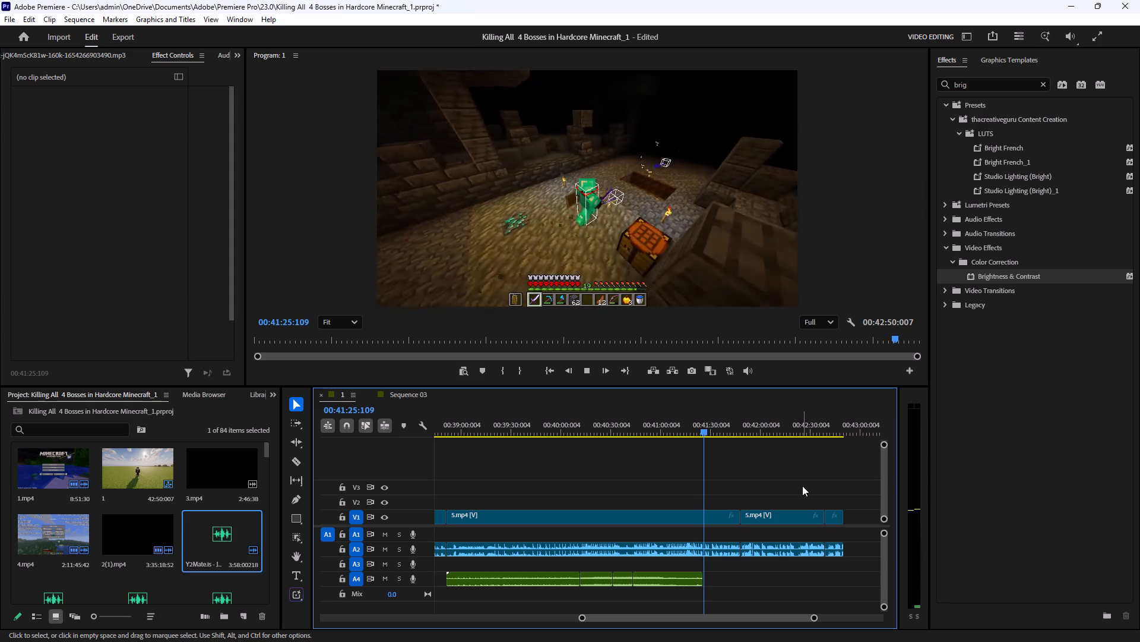
{"action": "key", "text": "space"}
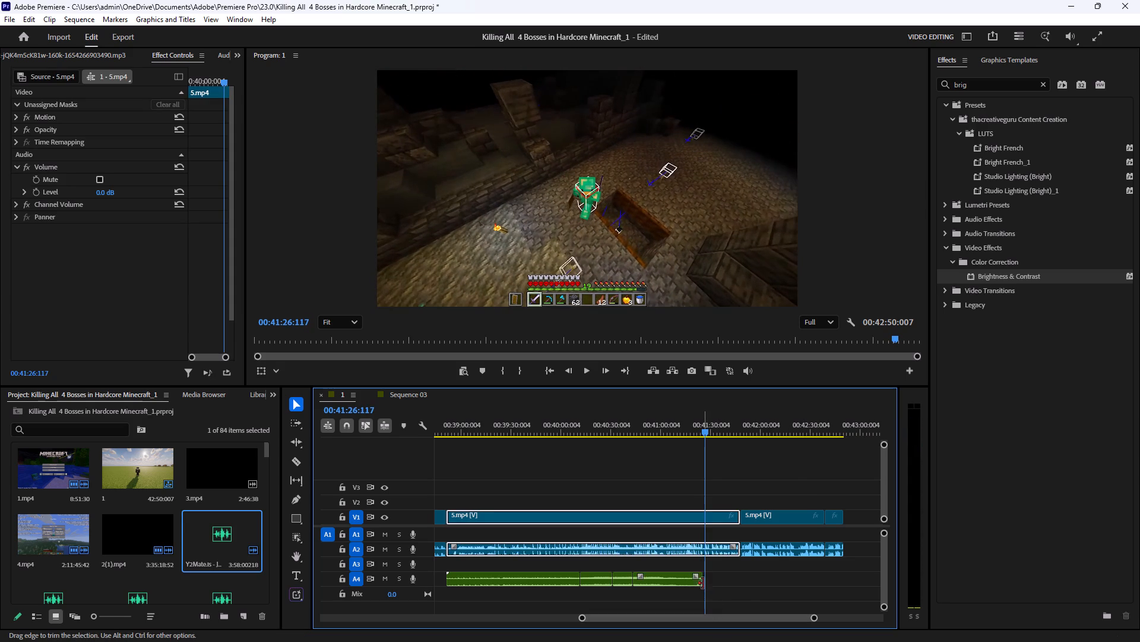
Preview the footage after the end of the Jawbone music from about 00:41:29.
{"action": "key", "text": "space"}
{"action": "left_click", "coordinate": [775, 430]}
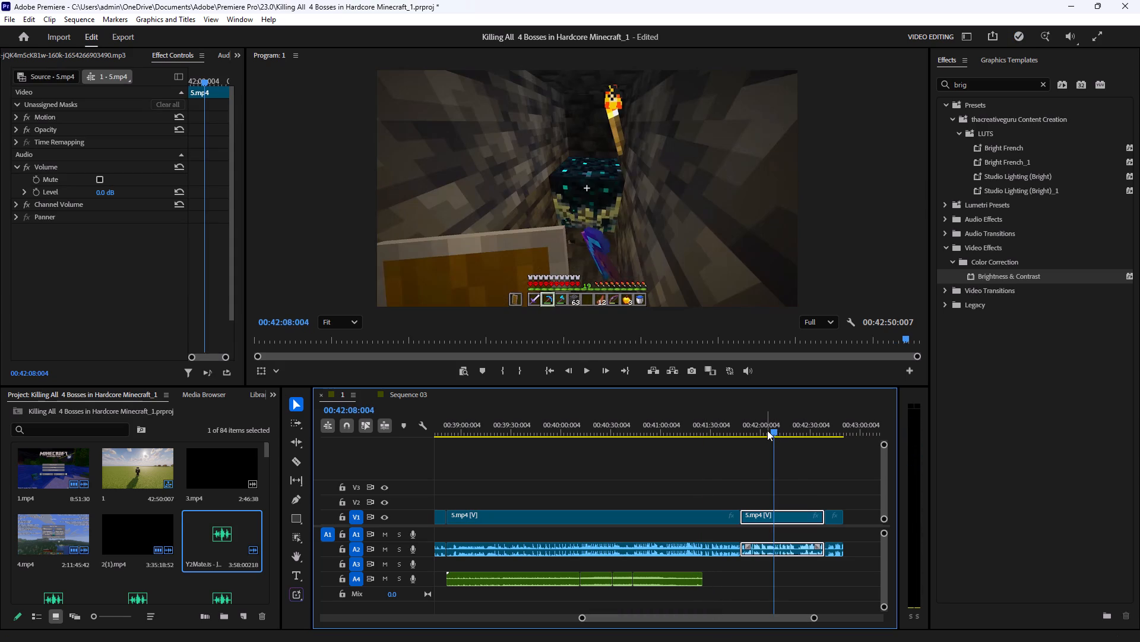
{"action": "left_click_drag", "start_coordinate": [711, 431], "coordinate": [712, 452]}
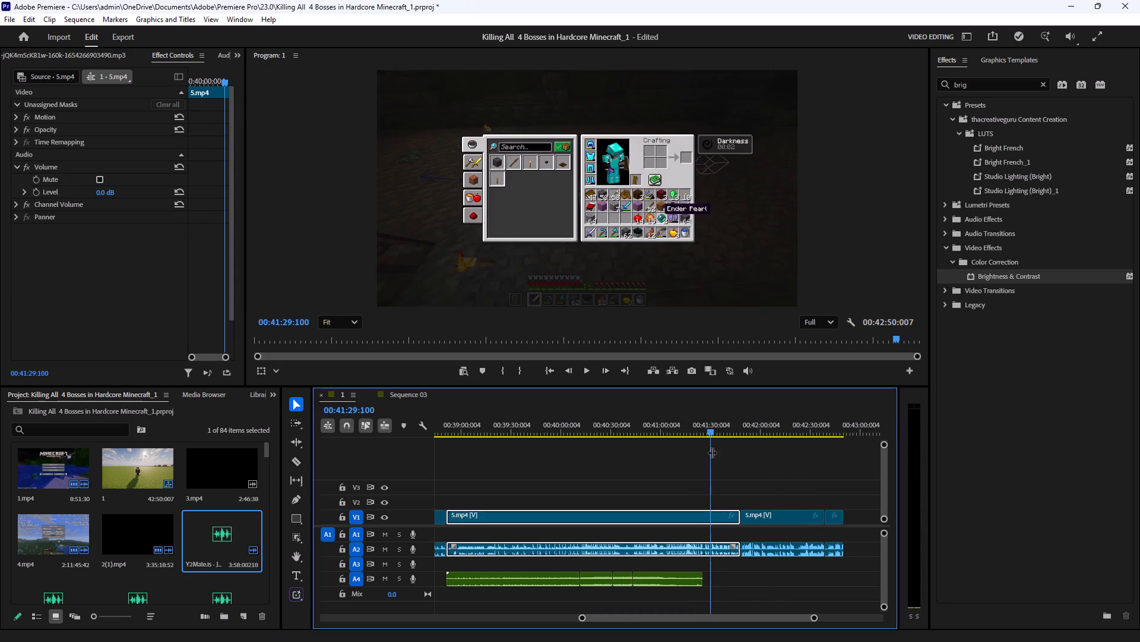
{"action": "left_click_drag", "start_coordinate": [712, 452], "coordinate": [711, 450]}
{"action": "left_click", "coordinate": [807, 481]}
{"action": "key", "text": "space"}
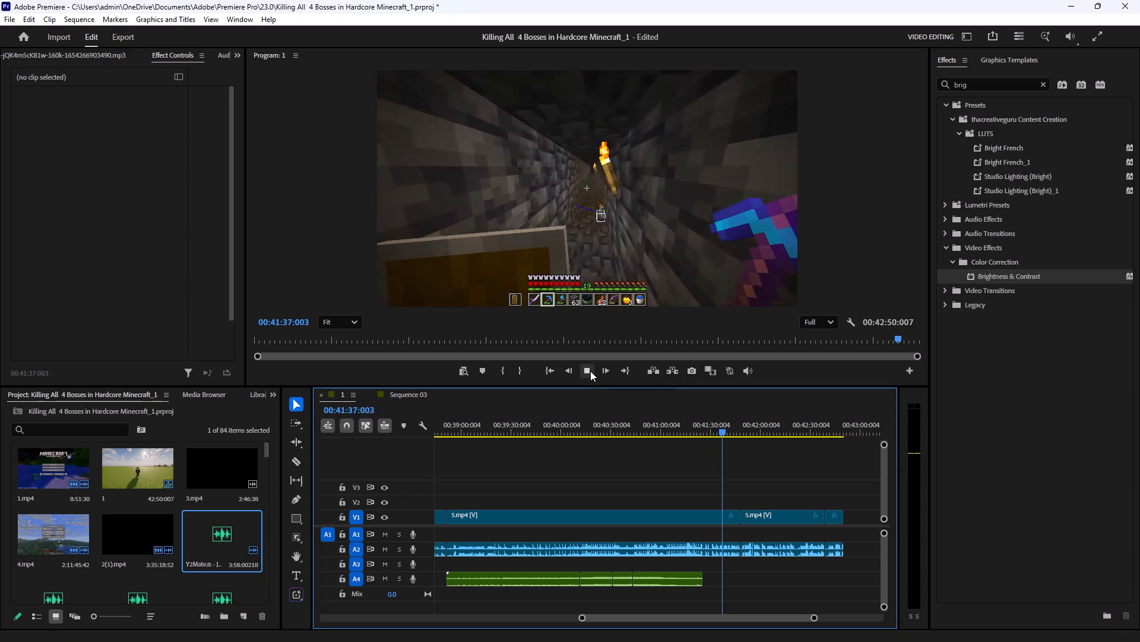
{"action": "left_click", "coordinate": [590, 371]}
Switch to File Explorer, look through the suspenseful and intro music folder, and open the Favourites folder under Music.
{"action": "left_click", "coordinate": [572, 627]}
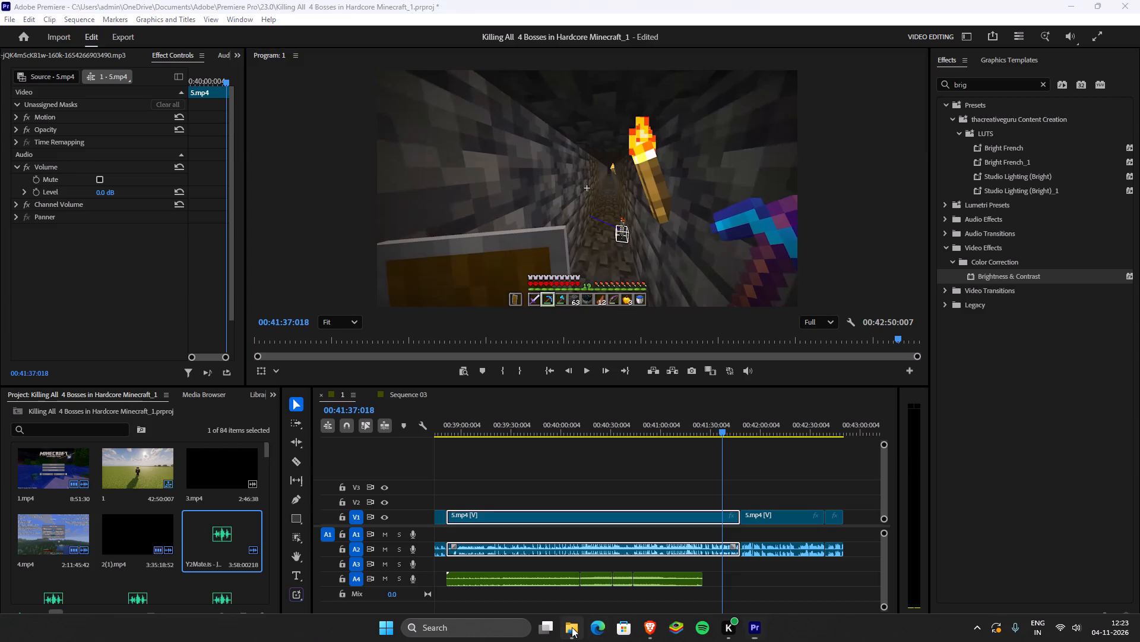
{"action": "left_click", "coordinate": [457, 410]}
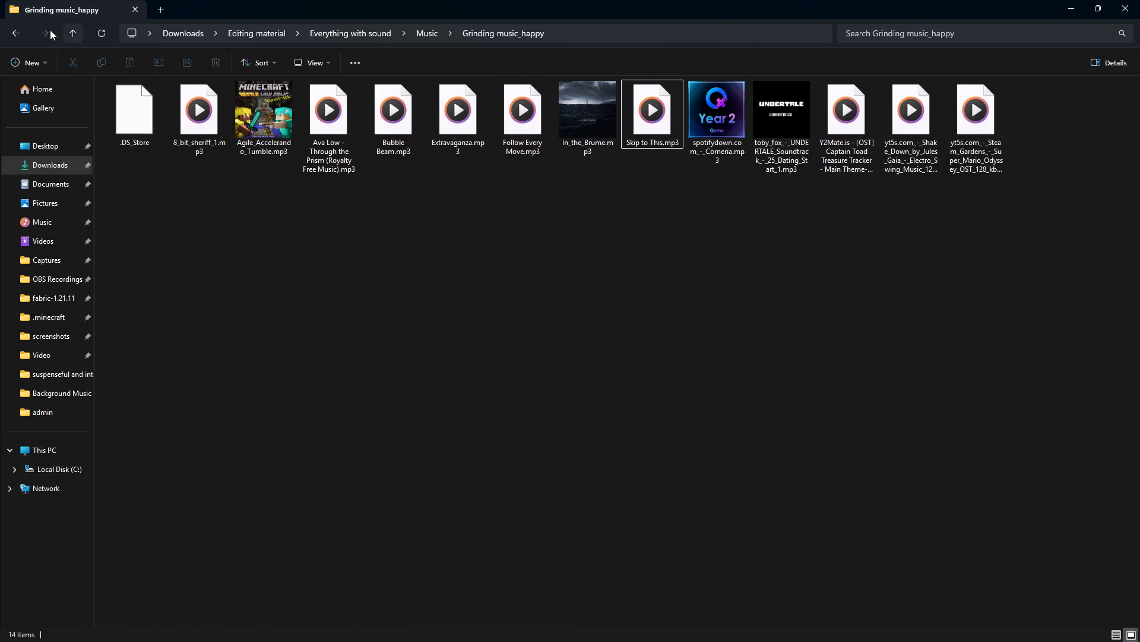
{"action": "left_click", "coordinate": [12, 34]}
{"action": "left_click", "coordinate": [423, 267]}
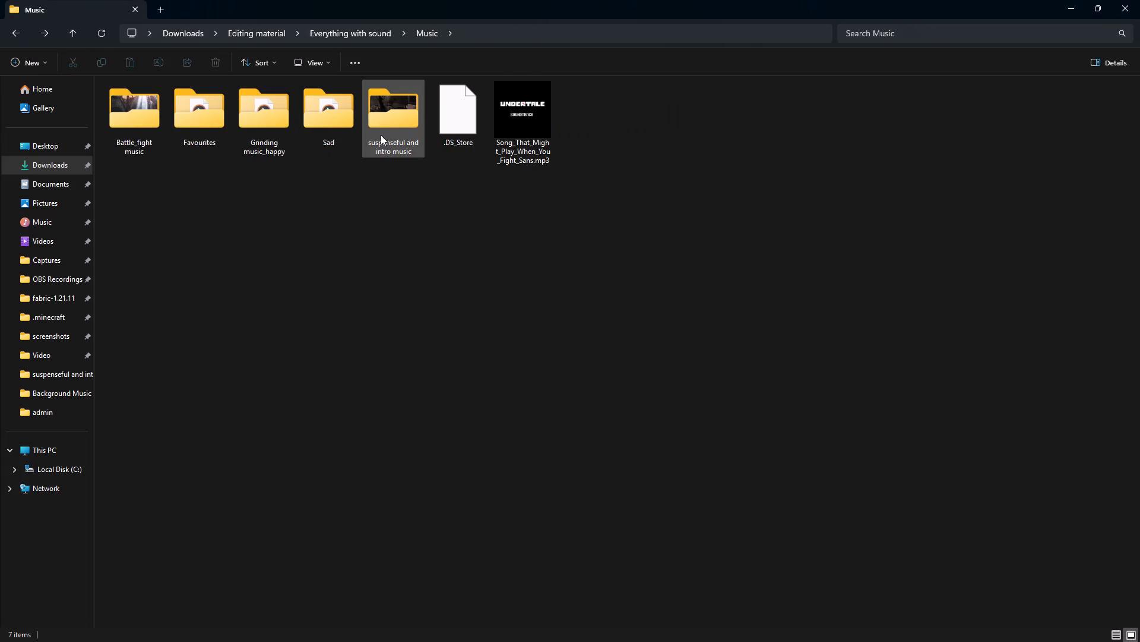
{"action": "double_click", "coordinate": [381, 135]}
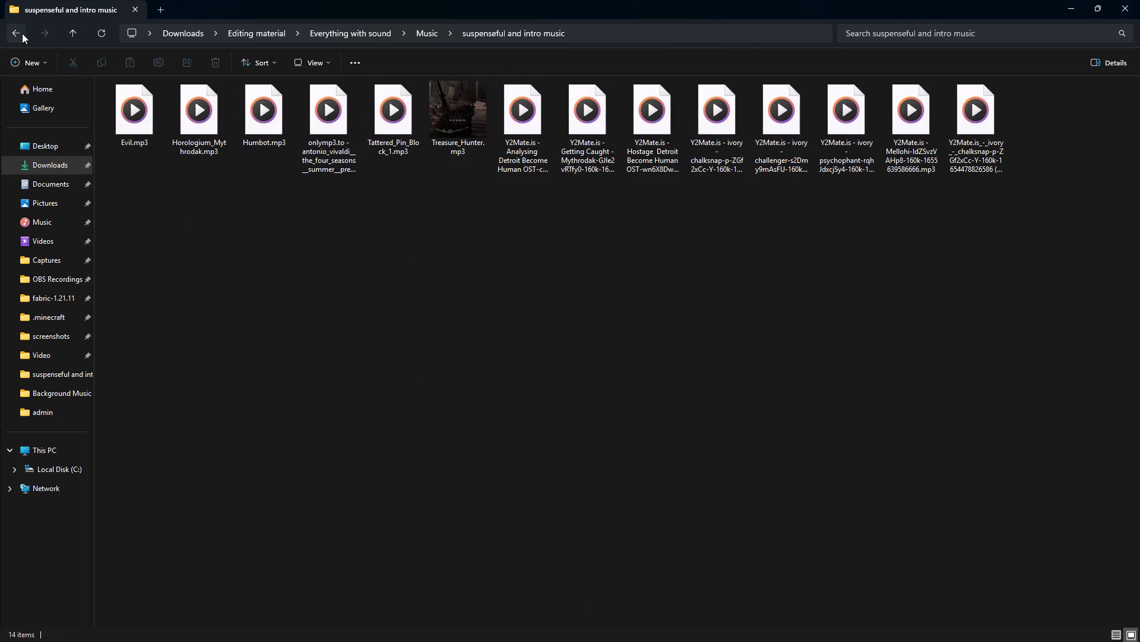
{"action": "left_click", "coordinate": [22, 33]}
{"action": "left_click", "coordinate": [521, 382]}
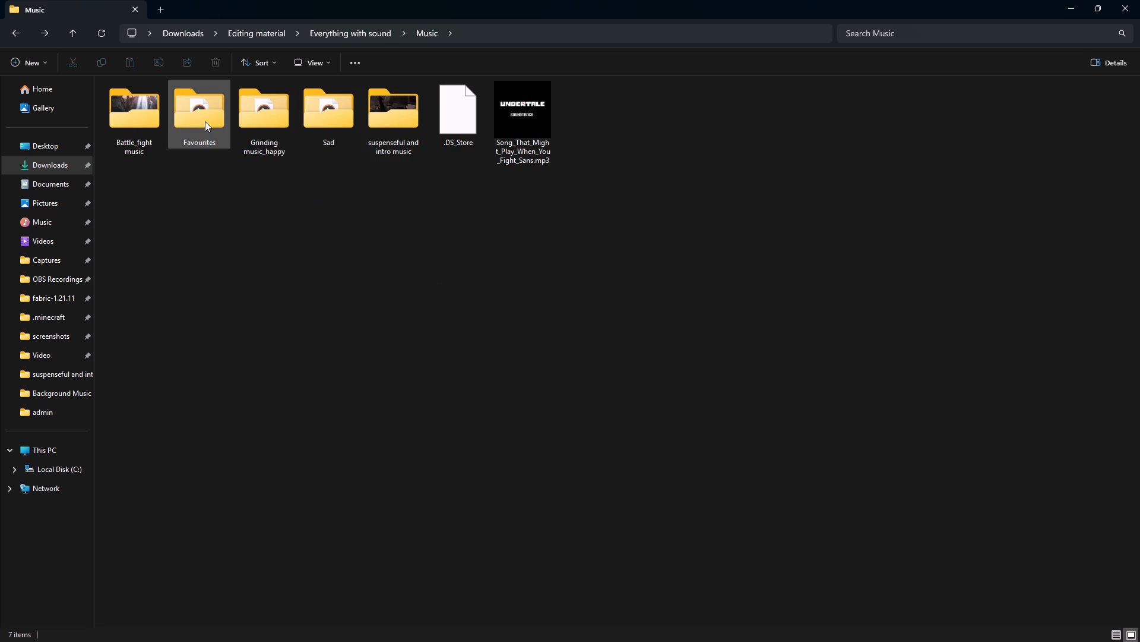
{"action": "double_click", "coordinate": [203, 120]}
{"action": "left_click", "coordinate": [456, 313]}
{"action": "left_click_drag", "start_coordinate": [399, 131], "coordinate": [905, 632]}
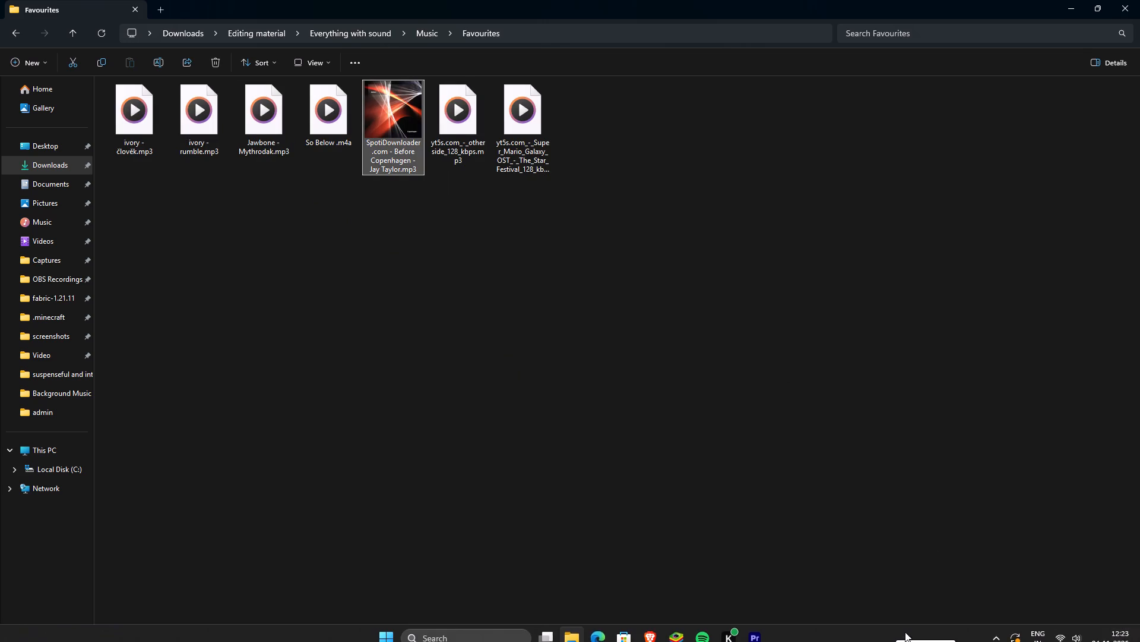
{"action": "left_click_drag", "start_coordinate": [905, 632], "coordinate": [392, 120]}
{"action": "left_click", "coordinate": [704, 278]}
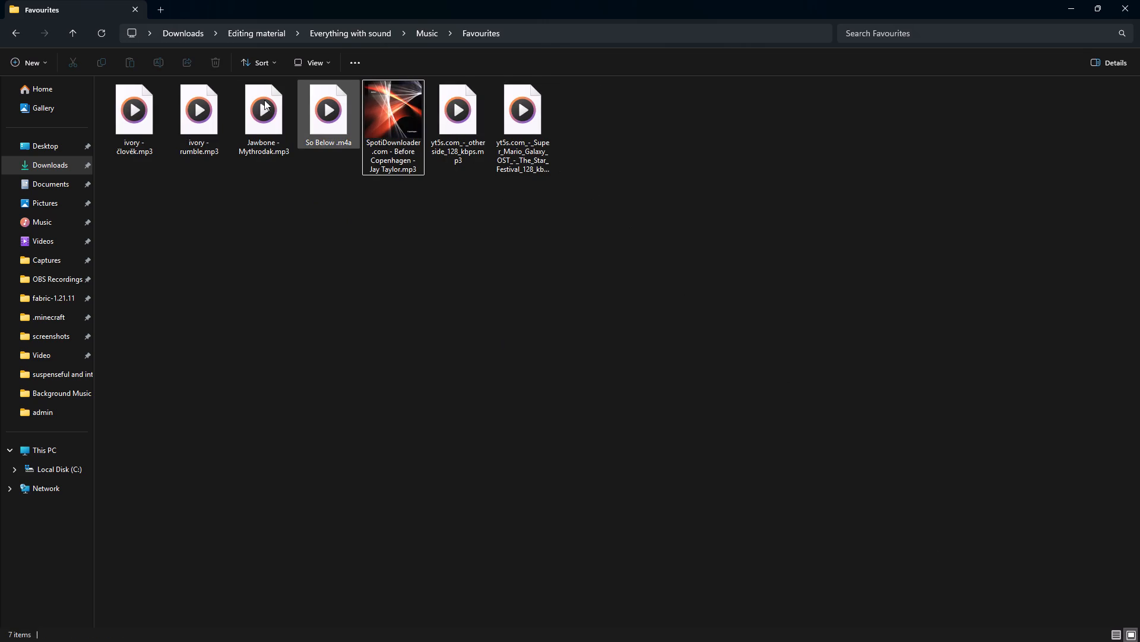
Audition ivory - člověk.mp3 in Media Player, sampling several points through the track, and close the player.
{"action": "double_click", "coordinate": [153, 110]}
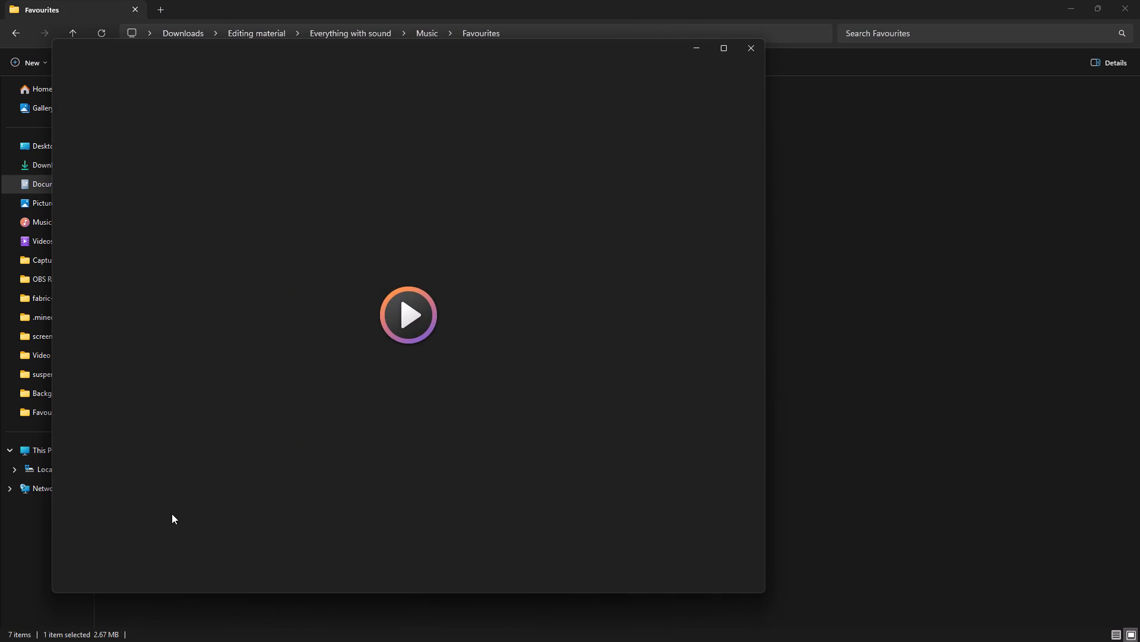
{"action": "left_click_drag", "start_coordinate": [147, 533], "coordinate": [153, 533]}
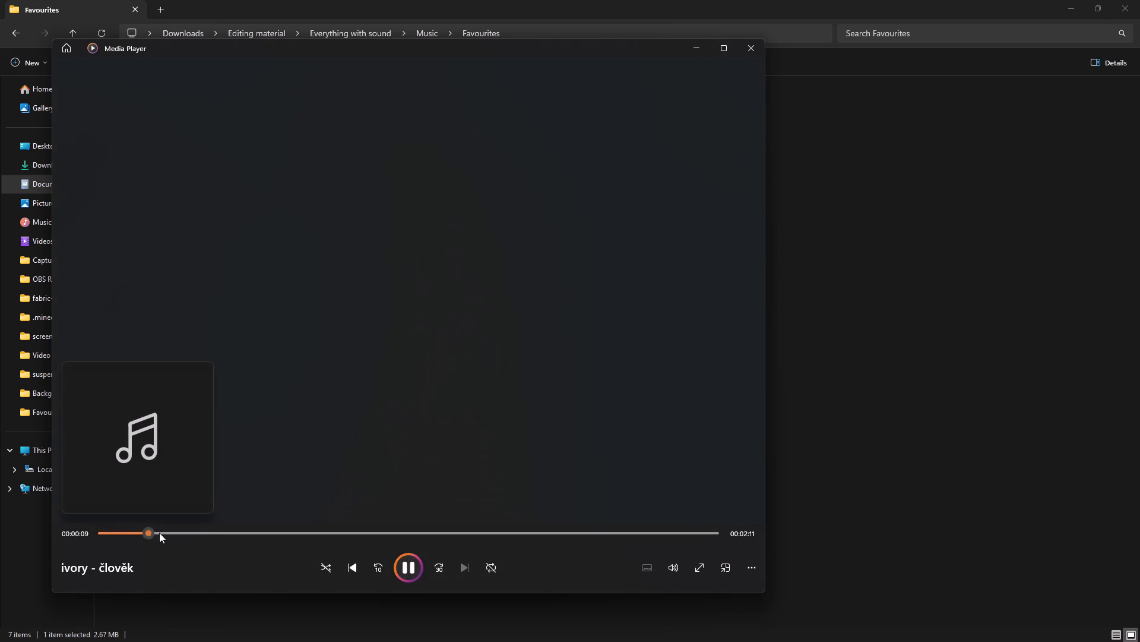
{"action": "left_click_drag", "start_coordinate": [192, 533], "coordinate": [238, 535]}
{"action": "left_click_drag", "start_coordinate": [338, 533], "coordinate": [531, 534]}
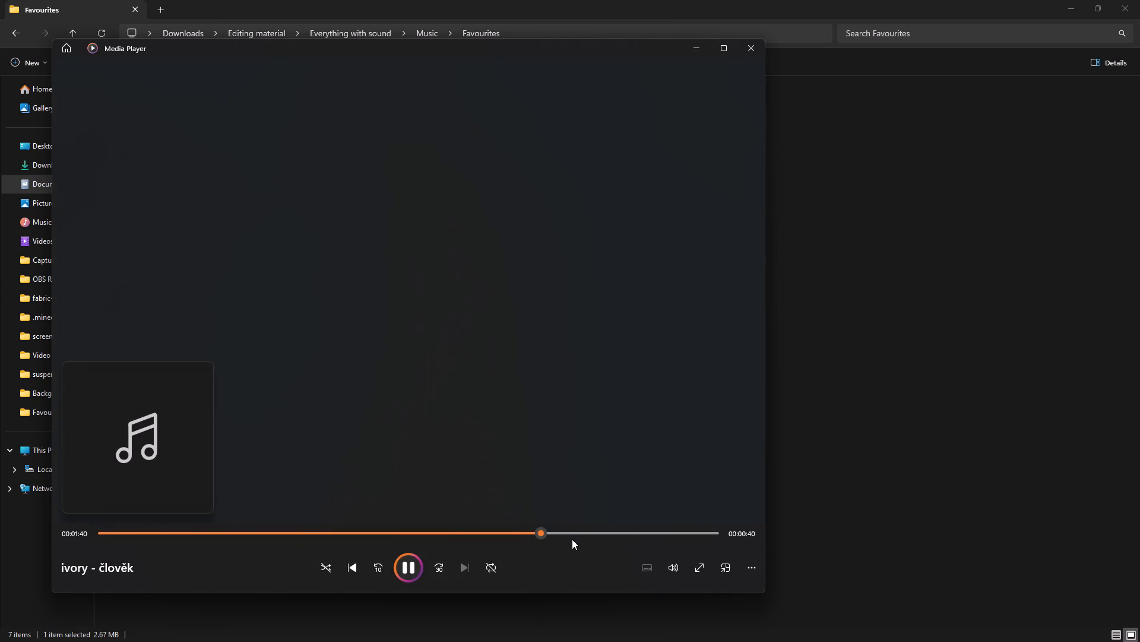
{"action": "left_click_drag", "start_coordinate": [581, 534], "coordinate": [611, 538]}
{"action": "left_click_drag", "start_coordinate": [651, 534], "coordinate": [673, 536]}
{"action": "left_click", "coordinate": [688, 536]}
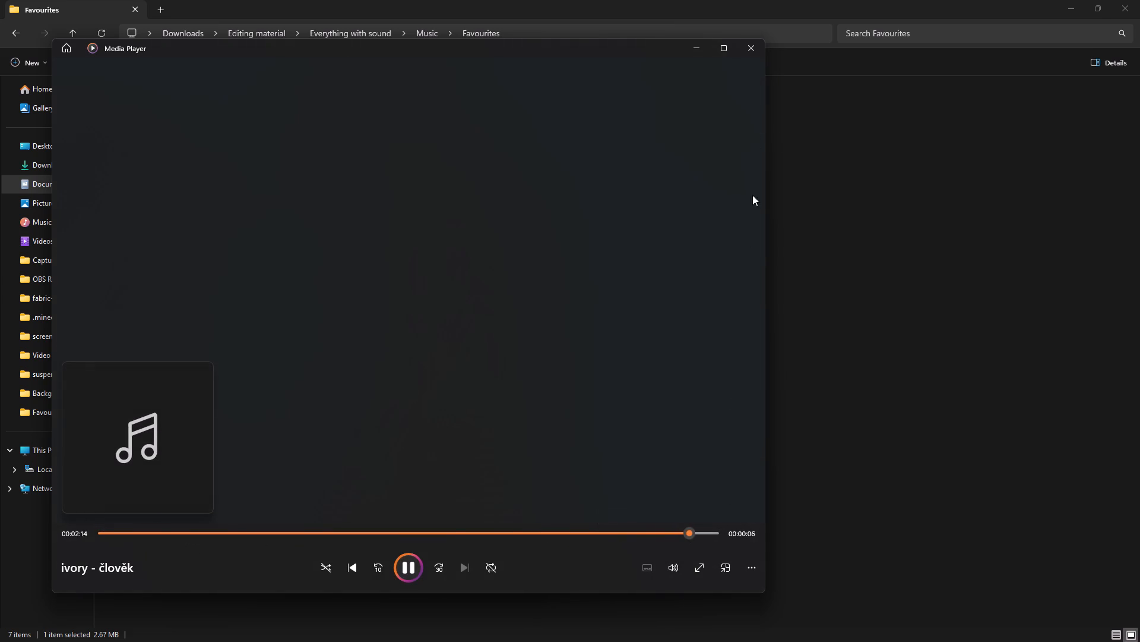
{"action": "left_click", "coordinate": [753, 41]}
{"action": "left_click_drag", "start_coordinate": [577, 467], "coordinate": [576, 456]}
Audition ivory - rumble.mp3 at a few points in Media Player and close the player.
{"action": "double_click", "coordinate": [187, 118]}
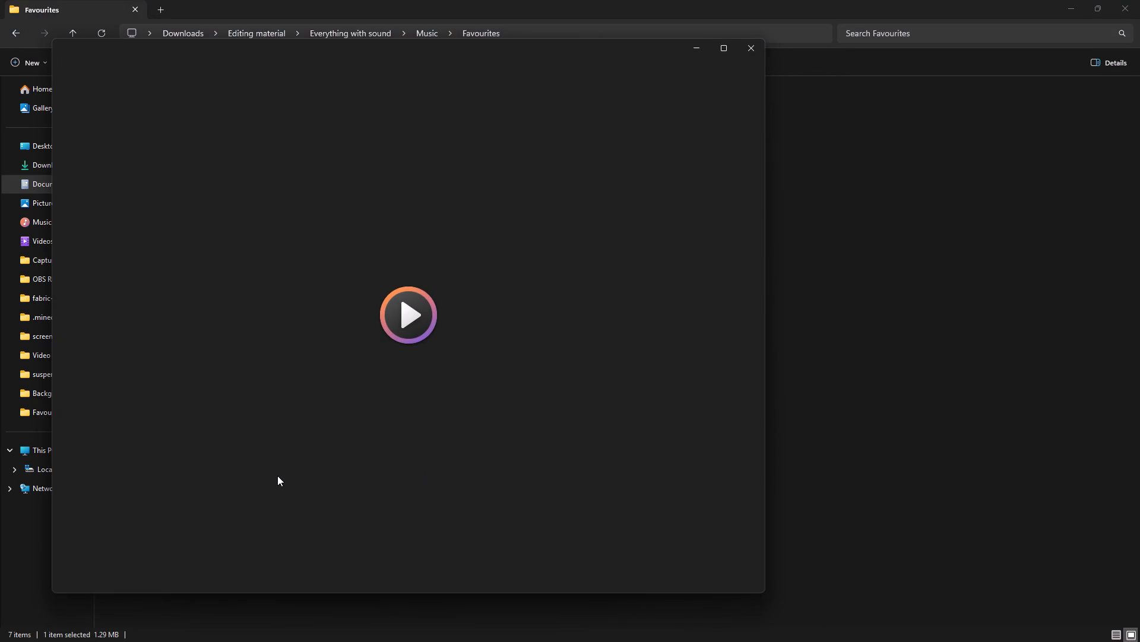
{"action": "left_click_drag", "start_coordinate": [192, 532], "coordinate": [324, 540]}
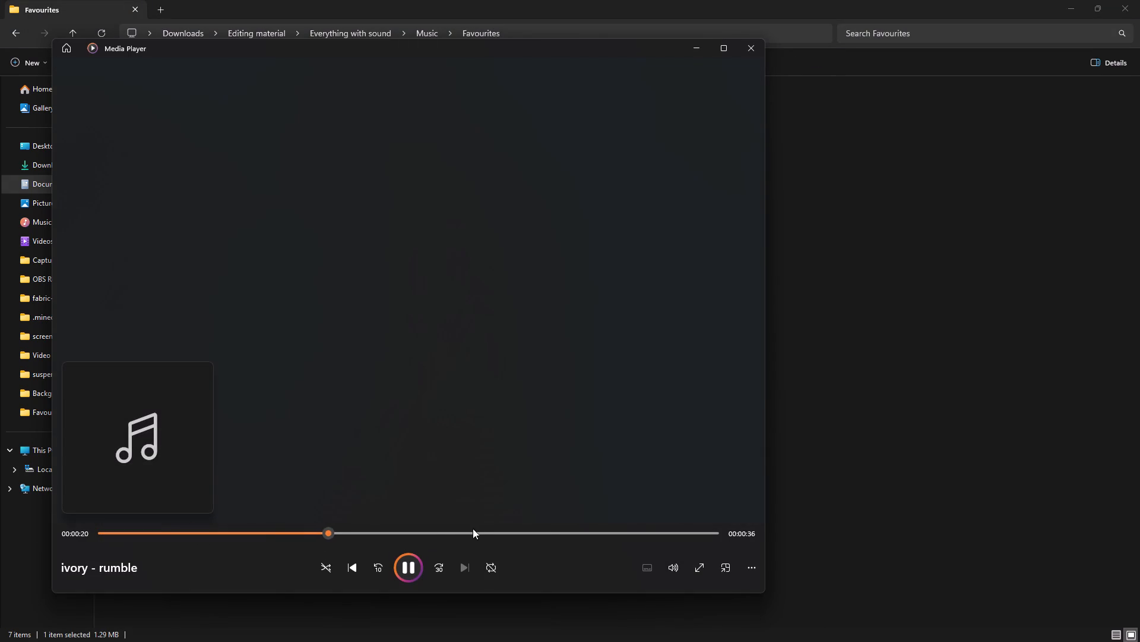
{"action": "left_click_drag", "start_coordinate": [480, 528], "coordinate": [550, 521]}
{"action": "left_click", "coordinate": [748, 51]}
{"action": "left_click", "coordinate": [651, 373]}
Audition Jawbone - Mythrodak.mp3 from its early part through to near its end, and close the player.
{"action": "double_click", "coordinate": [286, 130]}
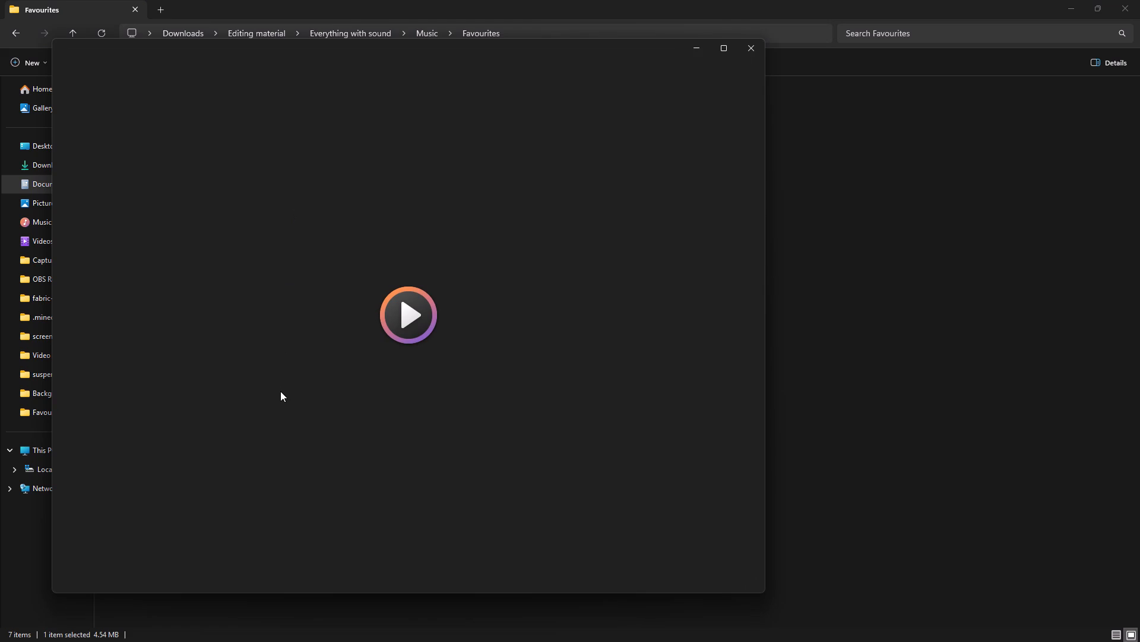
{"action": "left_click_drag", "start_coordinate": [210, 533], "coordinate": [259, 536]}
{"action": "left_click", "coordinate": [351, 531]}
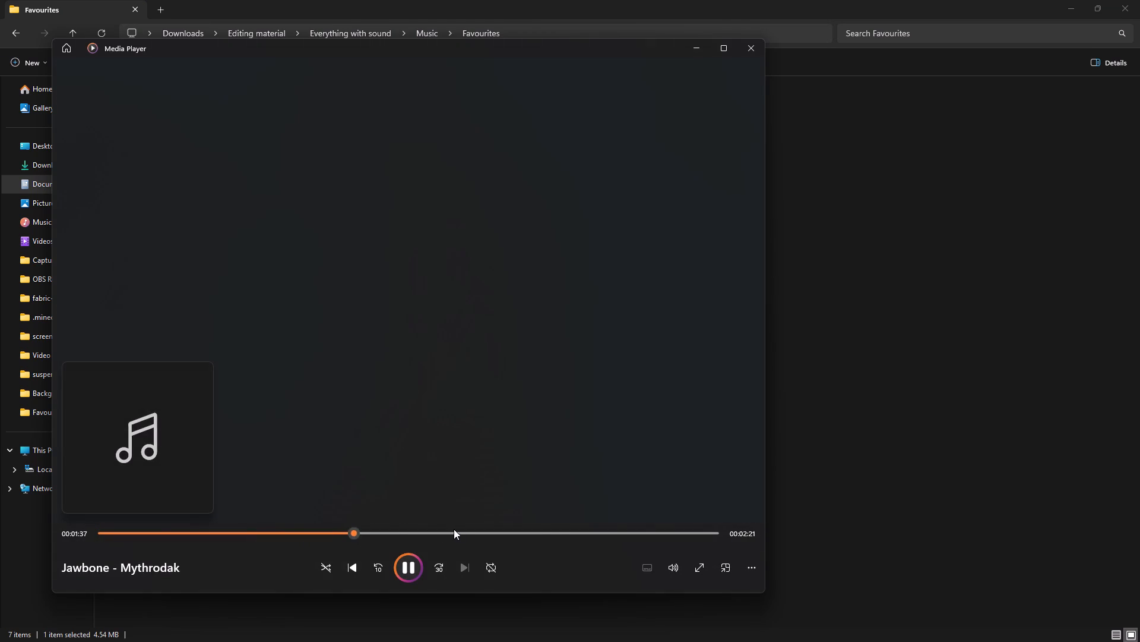
{"action": "left_click", "coordinate": [458, 528]}
{"action": "left_click", "coordinate": [566, 532]}
{"action": "left_click", "coordinate": [647, 534]}
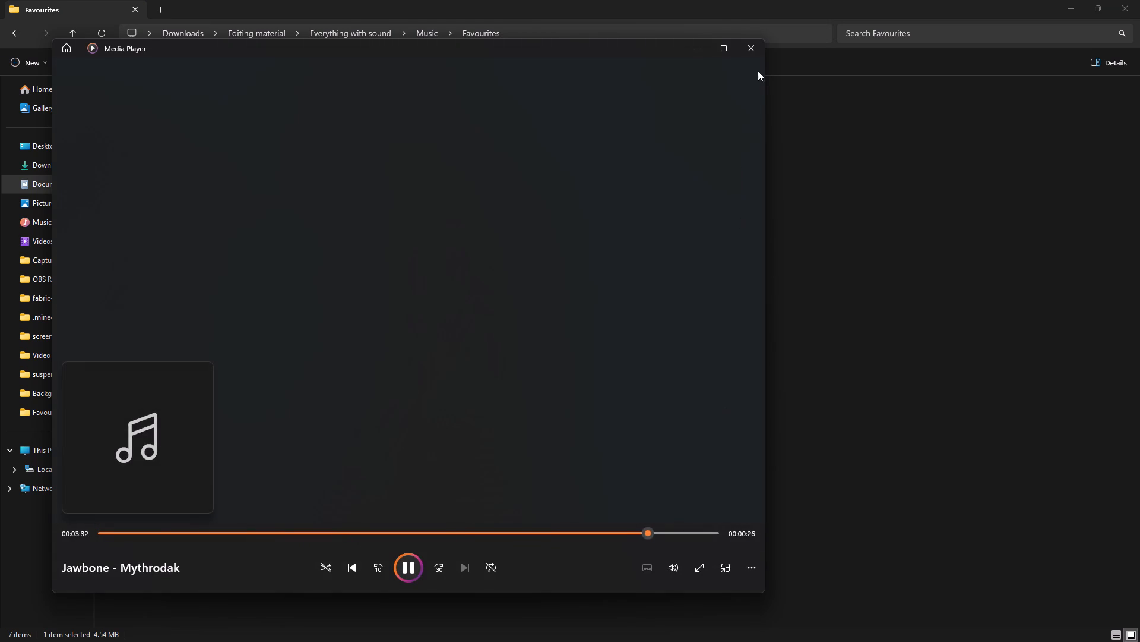
{"action": "left_click", "coordinate": [759, 39]}
{"action": "left_click", "coordinate": [758, 45]}
Audition So Below.m4a up to about 3:08 in Media Player and close the player.
{"action": "double_click", "coordinate": [334, 134]}
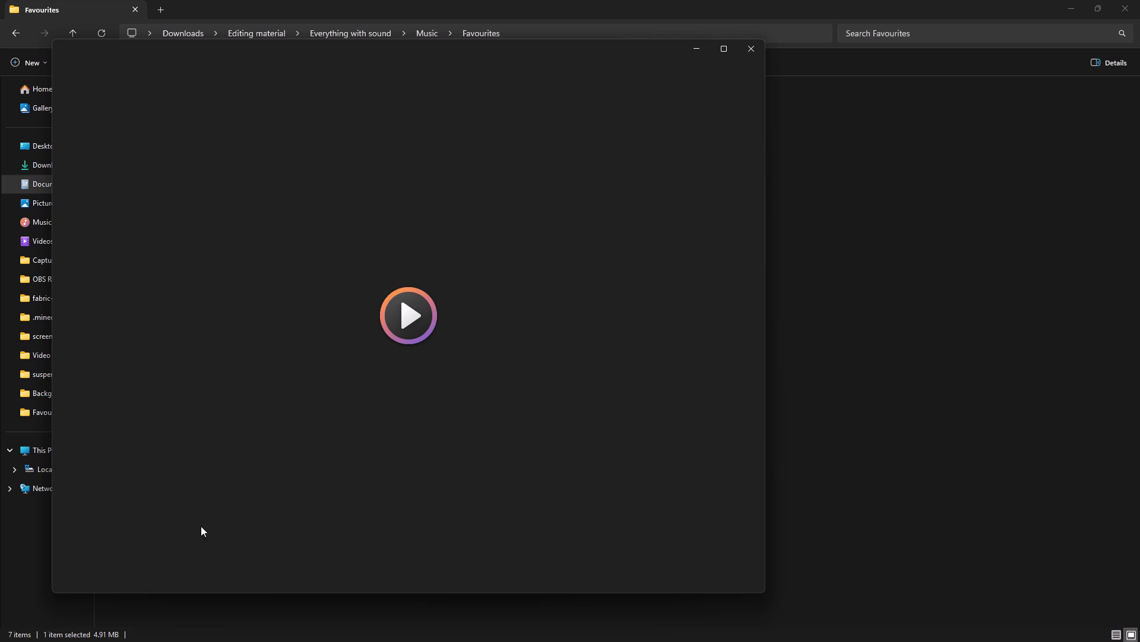
{"action": "left_click_drag", "start_coordinate": [226, 525], "coordinate": [368, 560]}
{"action": "left_click_drag", "start_coordinate": [437, 528], "coordinate": [465, 523]}
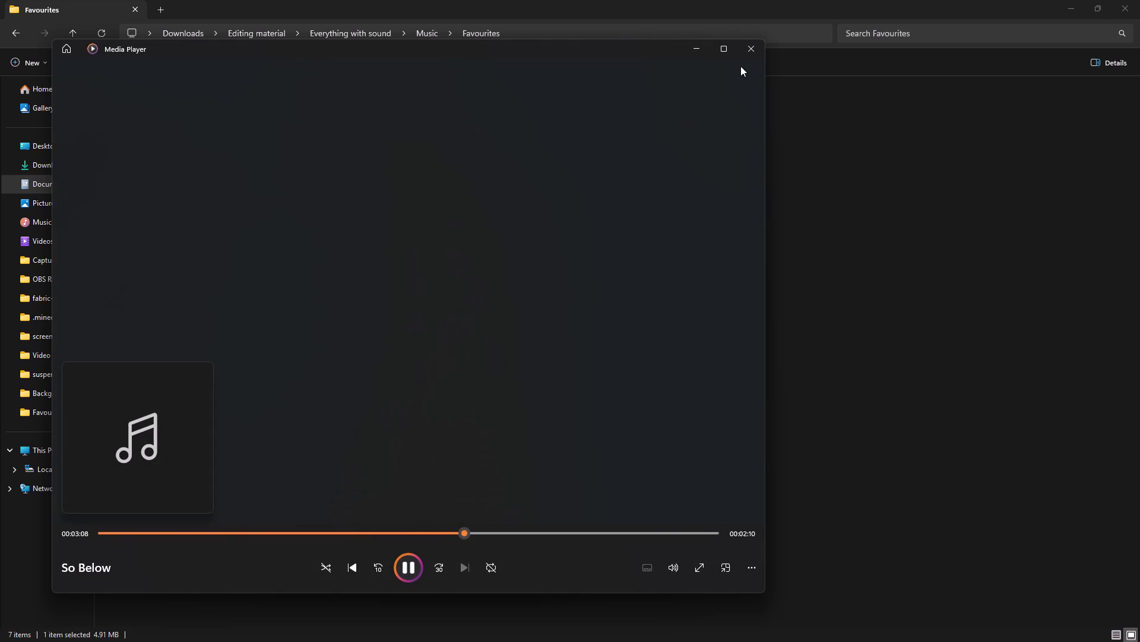
{"action": "left_click", "coordinate": [751, 58]}
{"action": "left_click", "coordinate": [767, 285]}
Audition the Super Mario Galaxy Star Festival track up to about 0:28 and close the player.
{"action": "double_click", "coordinate": [518, 130]}
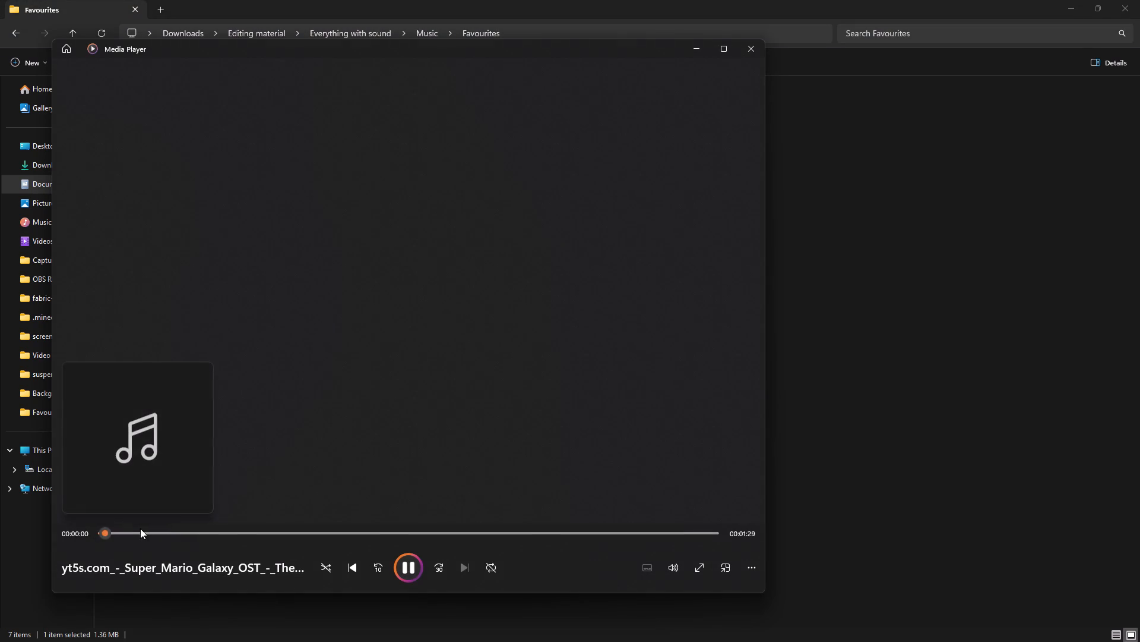
{"action": "left_click_drag", "start_coordinate": [160, 534], "coordinate": [189, 539]}
{"action": "left_click", "coordinate": [299, 539]}
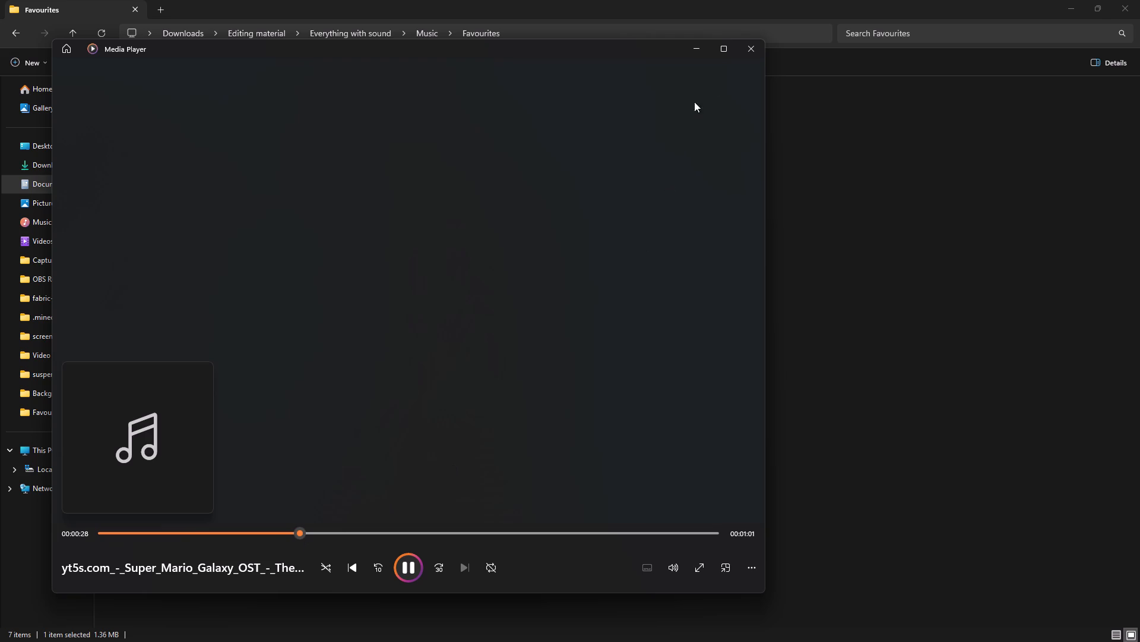
{"action": "left_click", "coordinate": [752, 52]}
Audition the otherside track in Media Player, sampling it from about 0:25, and close the player.
{"action": "double_click", "coordinate": [458, 127]}
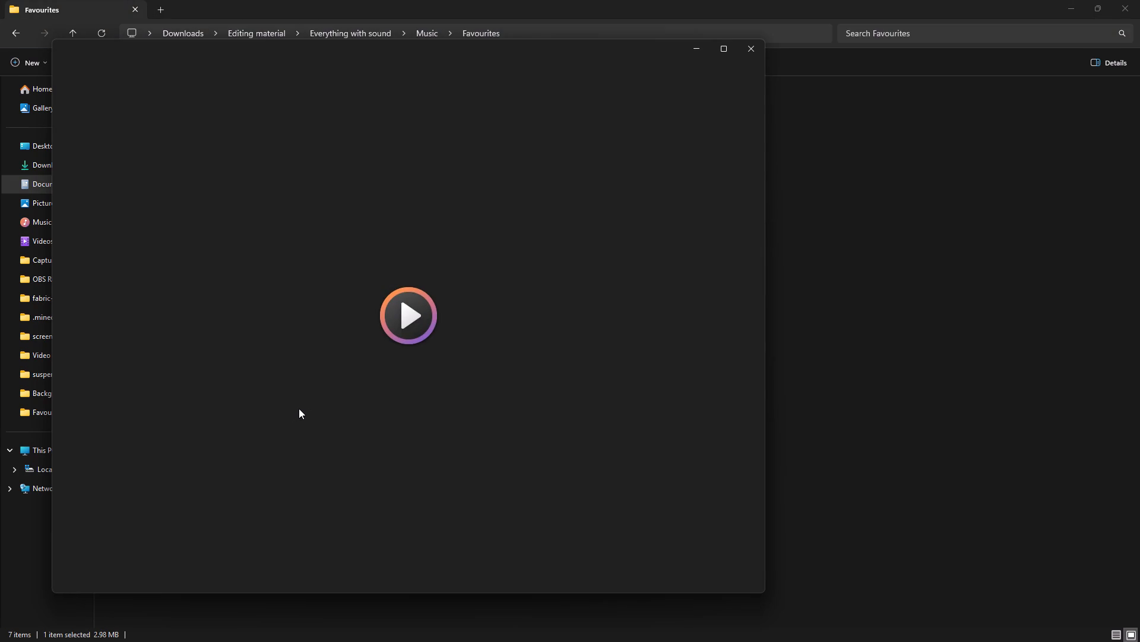
{"action": "left_click_drag", "start_coordinate": [173, 534], "coordinate": [183, 533]}
{"action": "left_click", "coordinate": [331, 531]}
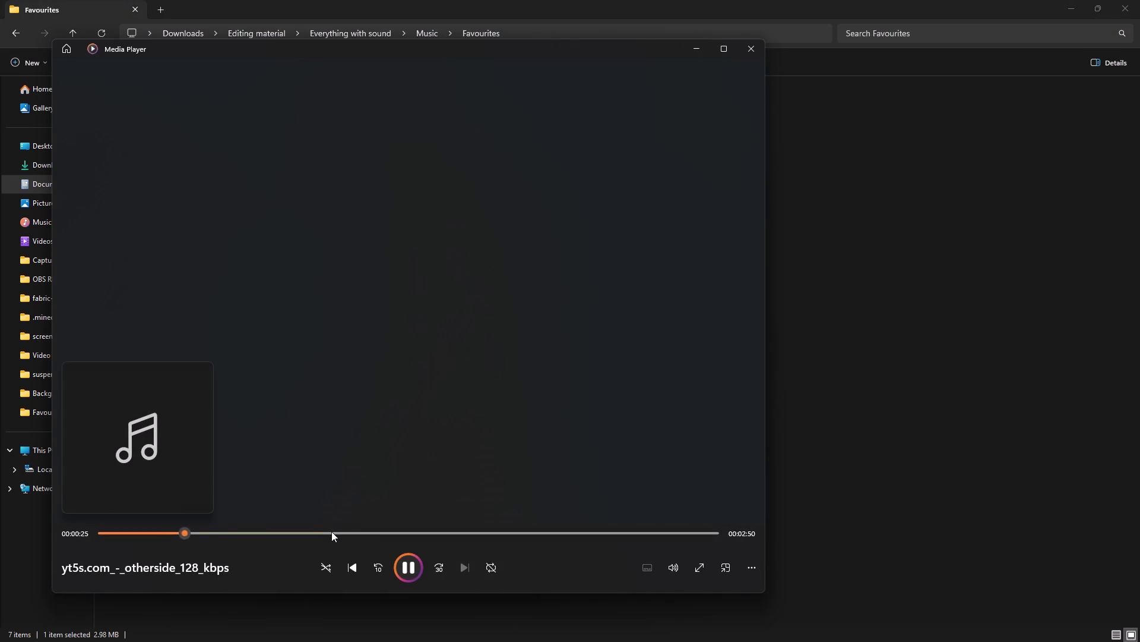
{"action": "left_click", "coordinate": [758, 46]}
{"action": "left_click", "coordinate": [812, 379]}
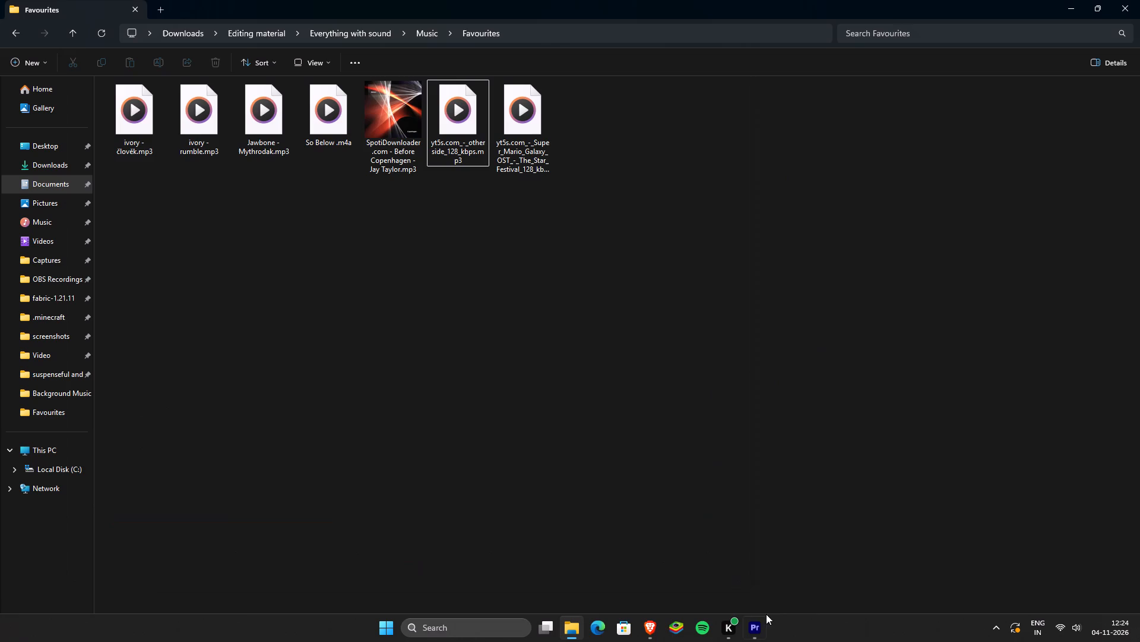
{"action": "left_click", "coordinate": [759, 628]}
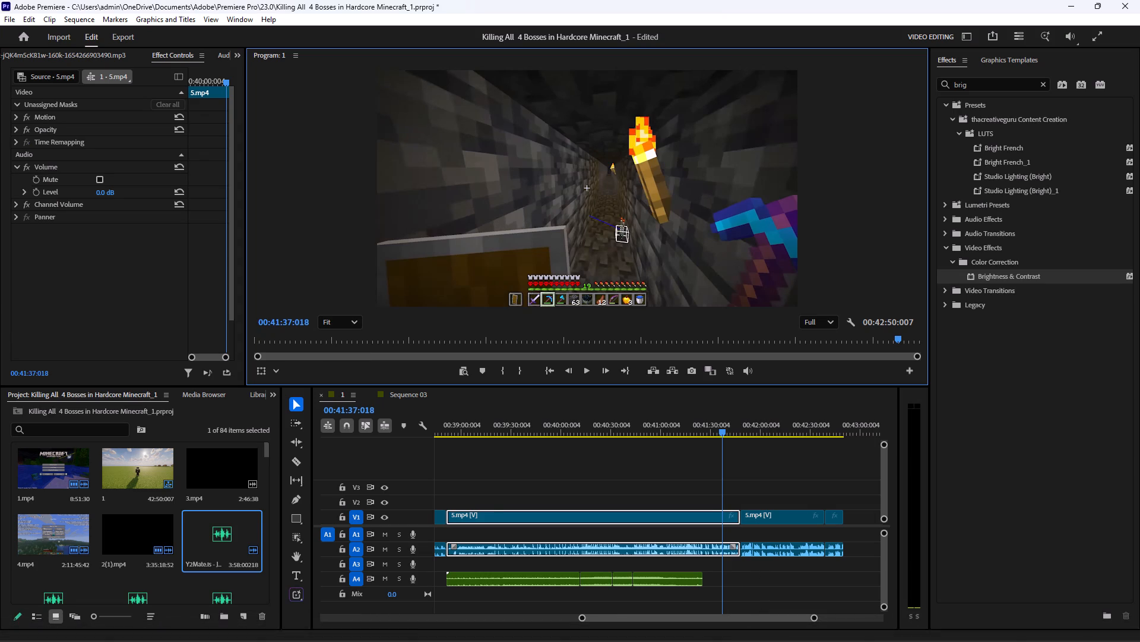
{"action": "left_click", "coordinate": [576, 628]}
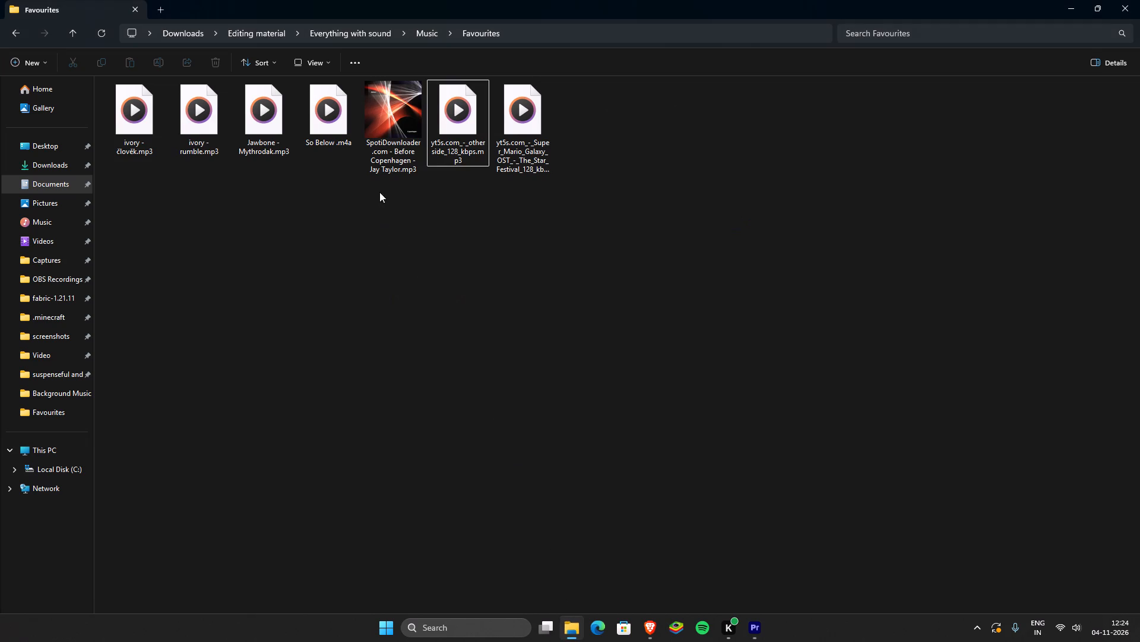
Import the otherside mp3 from Favourites into the Premiere project and place it on track A4 starting at the playhead, 00:41:37:018.
{"action": "left_click_drag", "start_coordinate": [462, 143], "coordinate": [752, 631]}
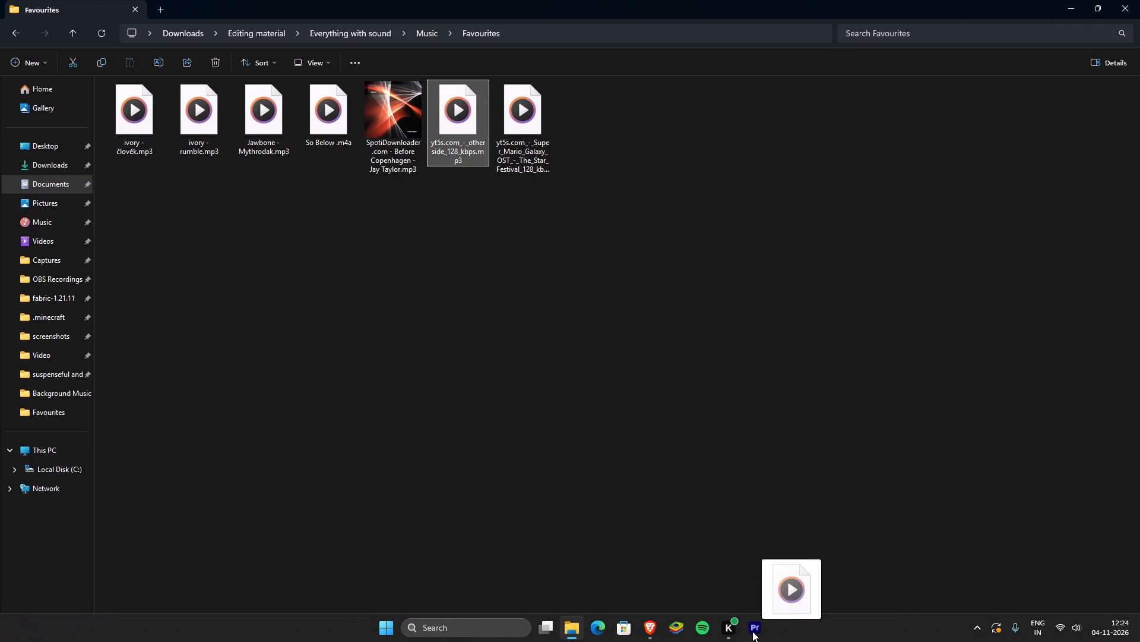
{"action": "left_click_drag", "start_coordinate": [752, 631], "coordinate": [764, 622]}
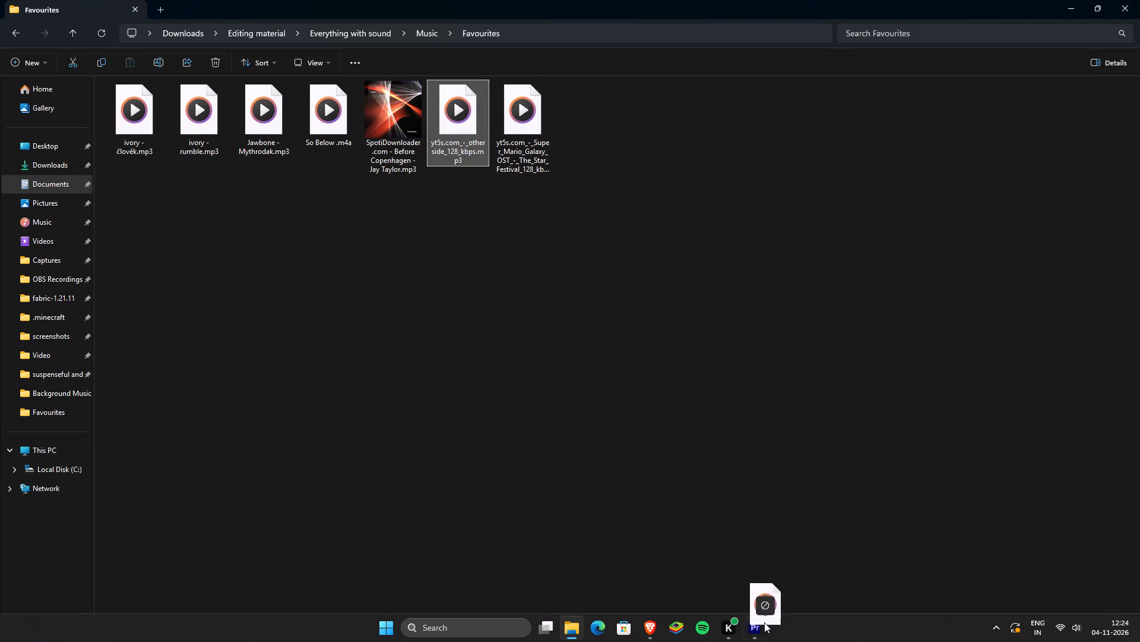
{"action": "left_click_drag", "start_coordinate": [764, 622], "coordinate": [230, 511]}
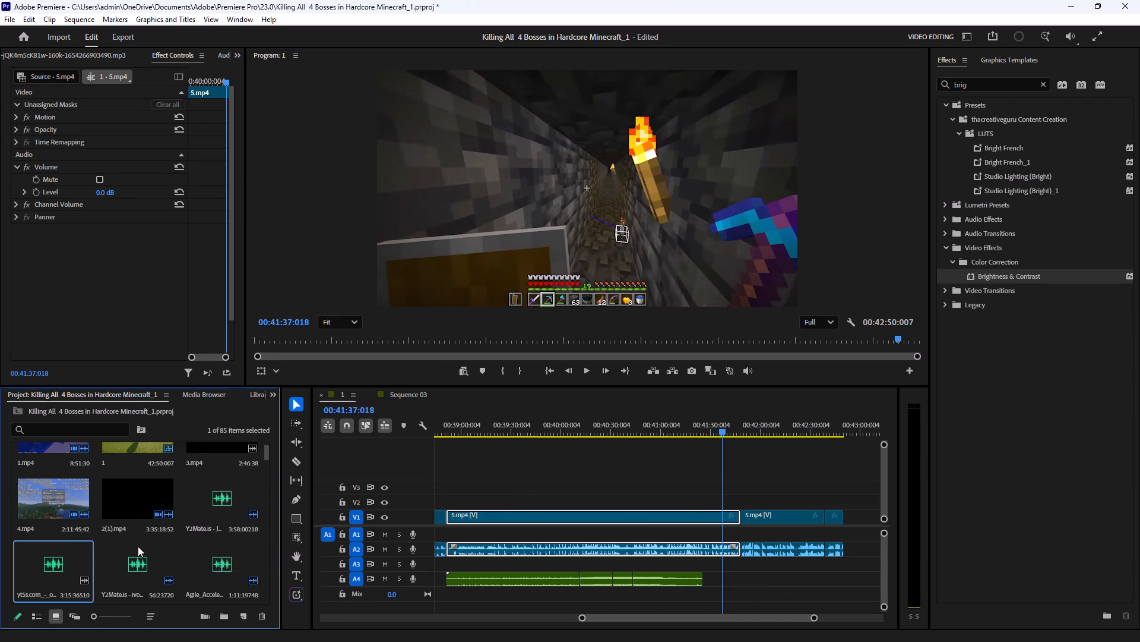
{"action": "left_click_drag", "start_coordinate": [53, 569], "coordinate": [726, 586]}
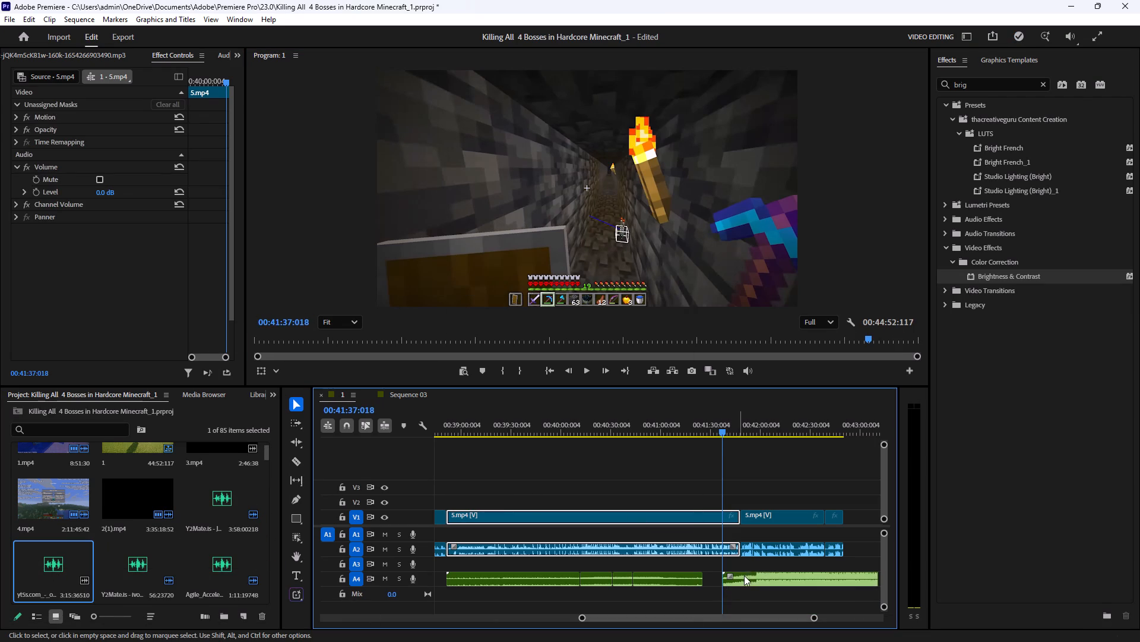
Lower the volume level of the otherside clip on A4 to -24.7 dB.
{"action": "left_click", "coordinate": [763, 578]}
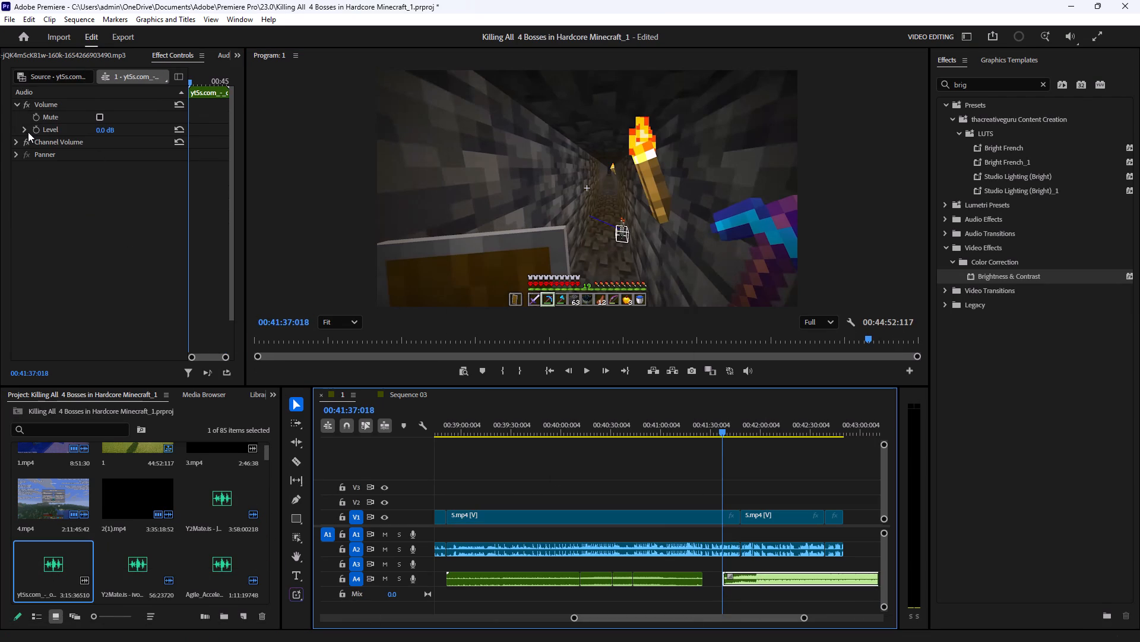
{"action": "left_click", "coordinate": [23, 131]}
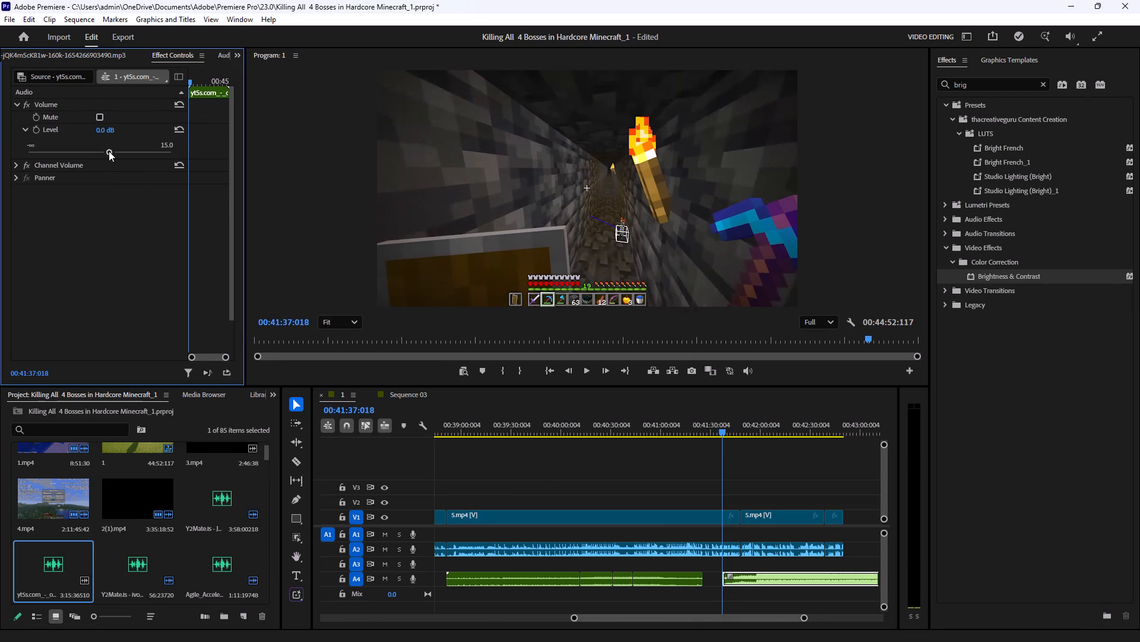
{"action": "left_click_drag", "start_coordinate": [109, 151], "coordinate": [59, 155]}
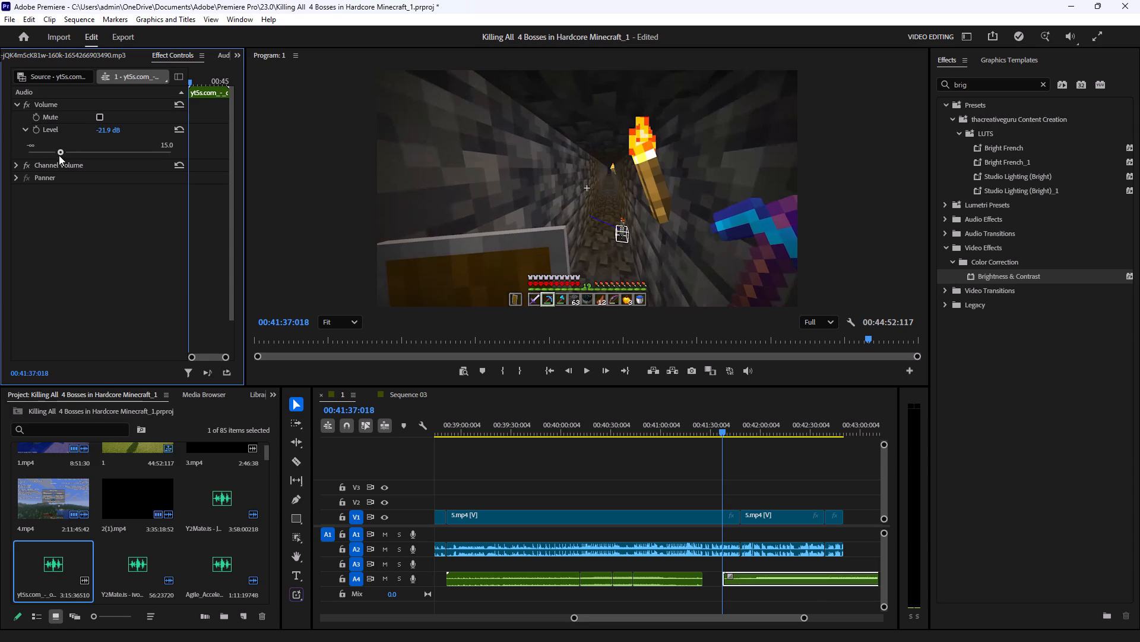
{"action": "left_click_drag", "start_coordinate": [59, 155], "coordinate": [56, 157]}
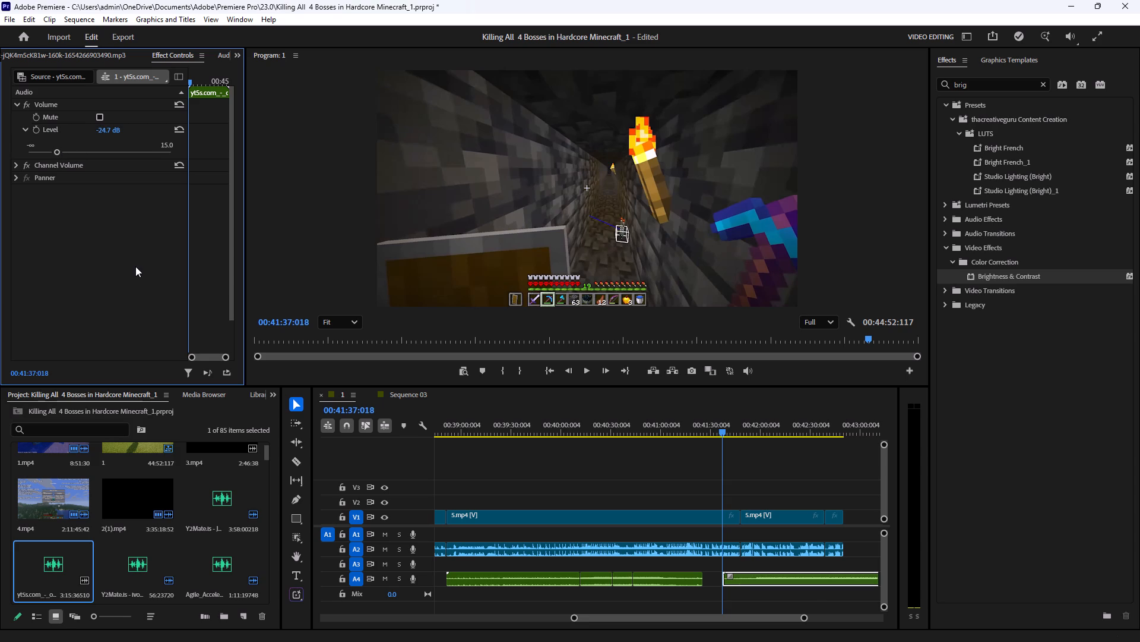